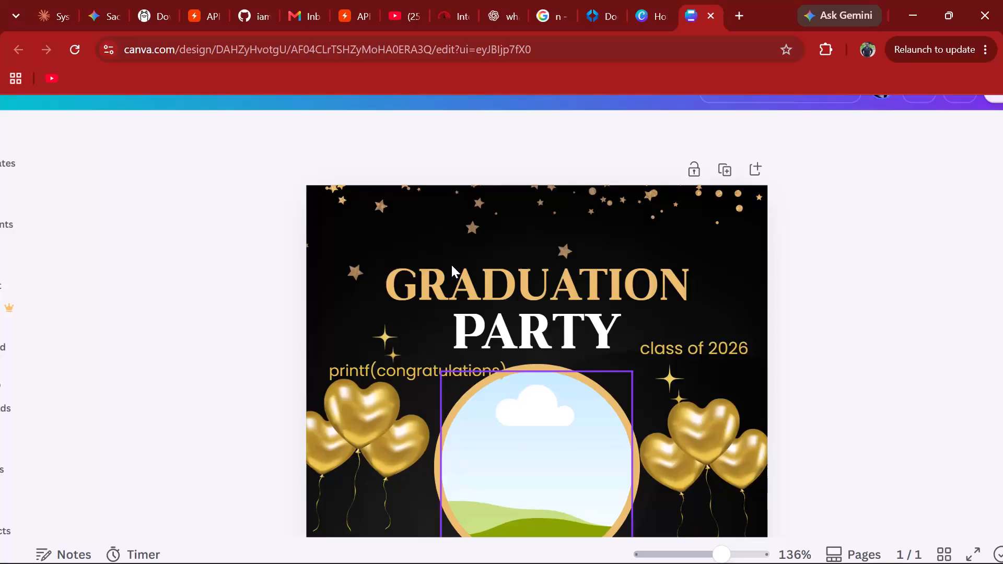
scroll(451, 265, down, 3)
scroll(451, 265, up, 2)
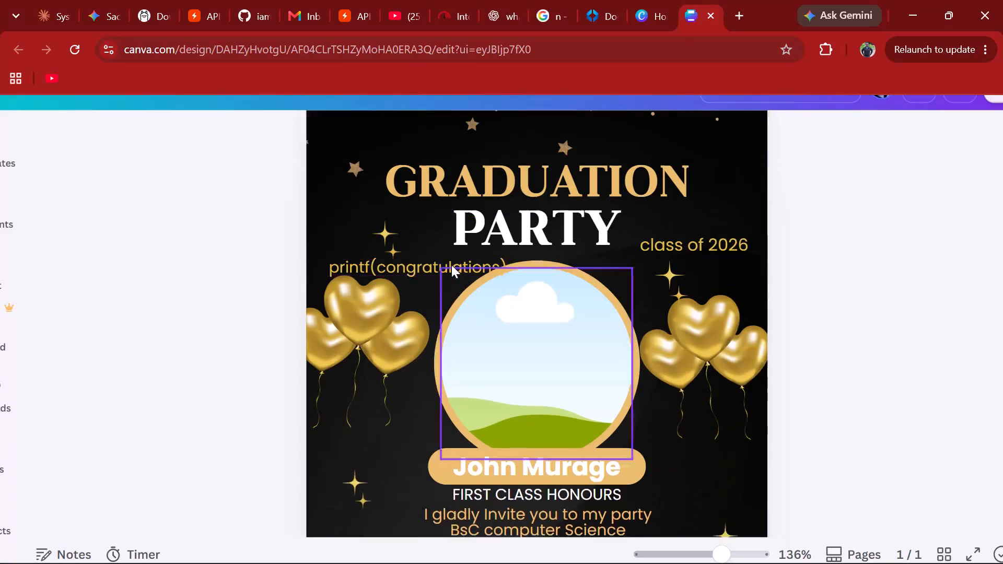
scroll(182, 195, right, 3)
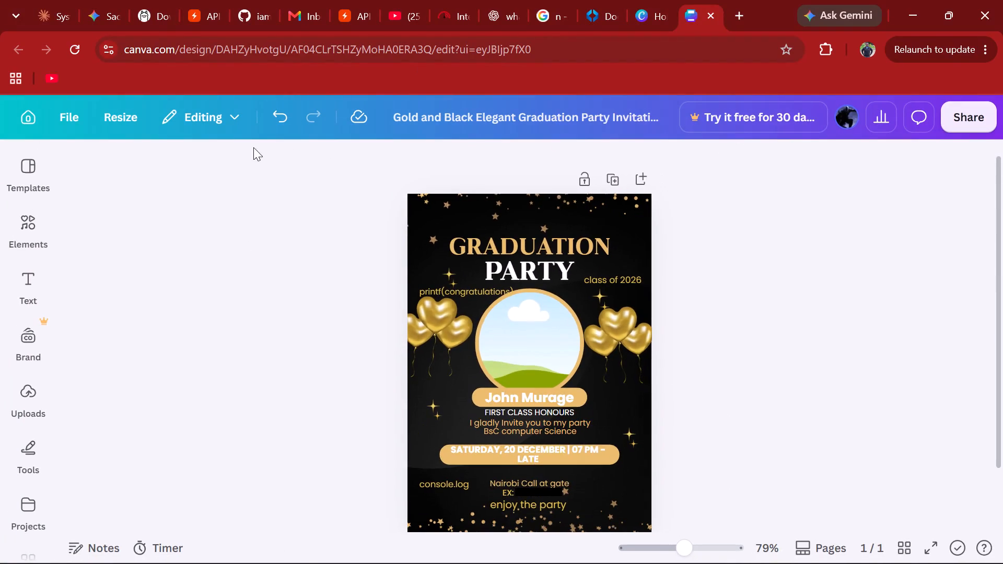
Switch to the SmartDraw house design document and reload it to restore the lost connection.
click(590, 8)
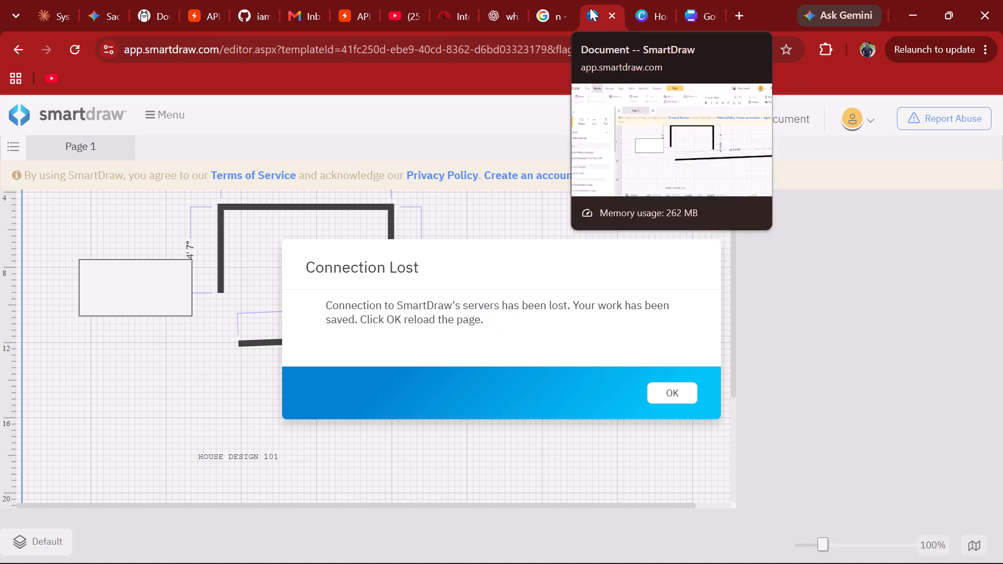
click(658, 379)
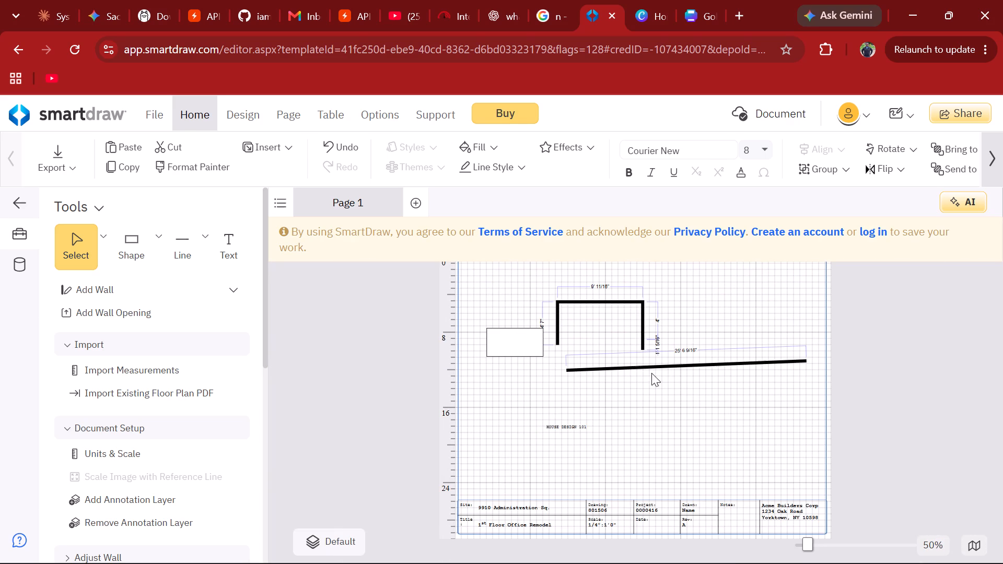
click(207, 391)
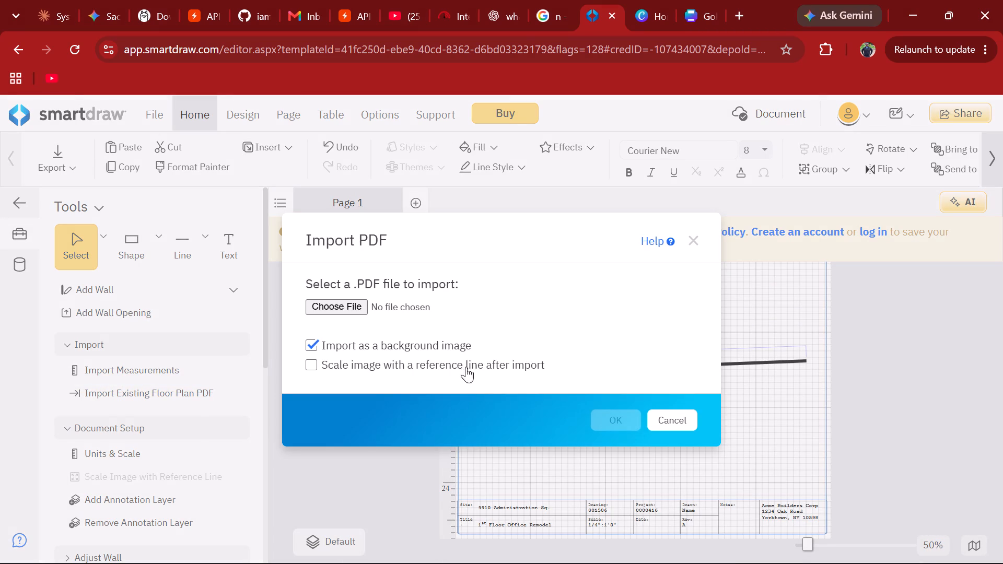
click(696, 239)
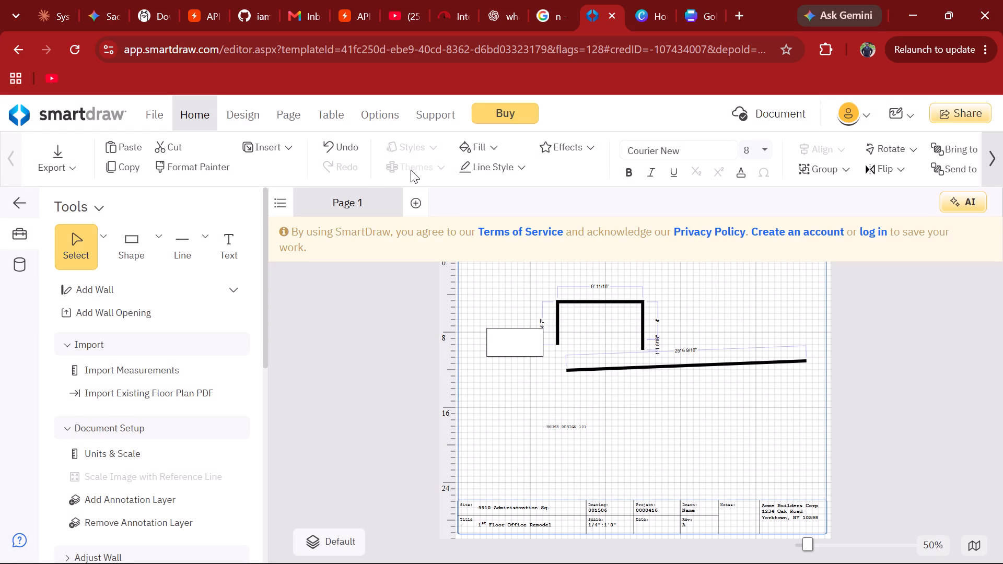
Delete the long slanted wall and the three-sided wall outline from the floor plan.
click(643, 368)
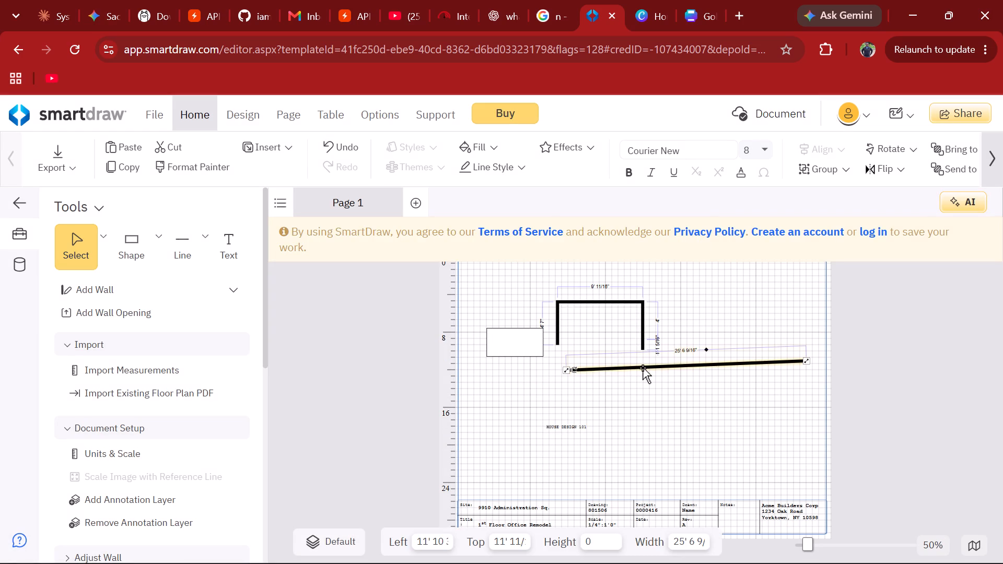
key(Delete)
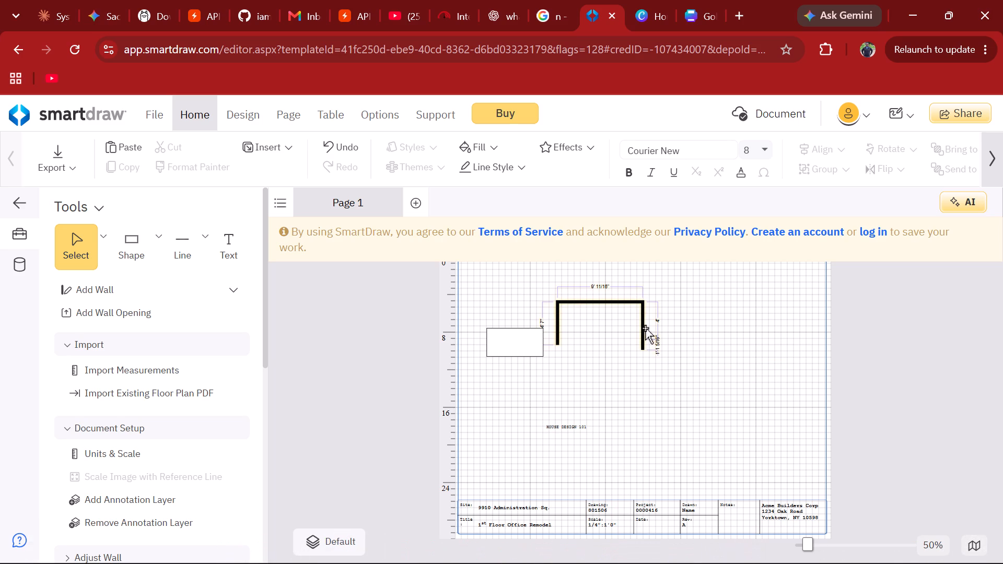
click(645, 328)
key(Delete)
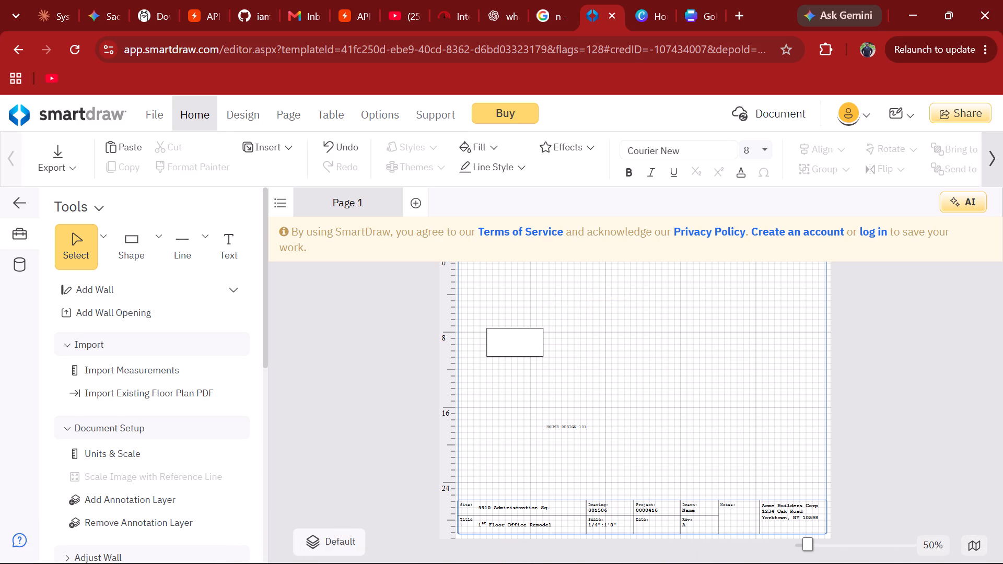
Move the 6' by 3' rectangle to the page's upper-right corner, about 32' 5" from the left and 1' 10" from the top.
drag(524, 333, 658, 289)
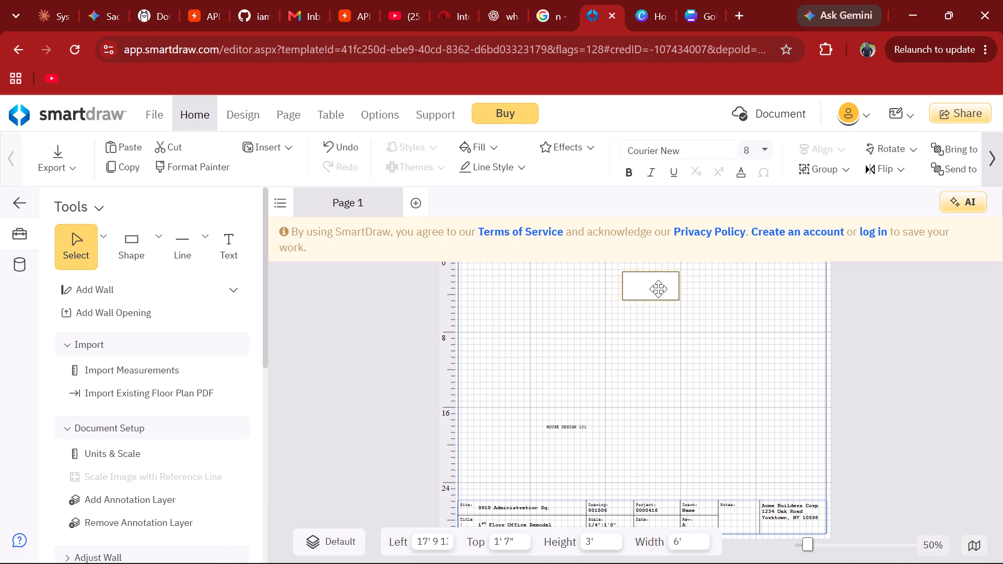
drag(658, 289, 798, 279)
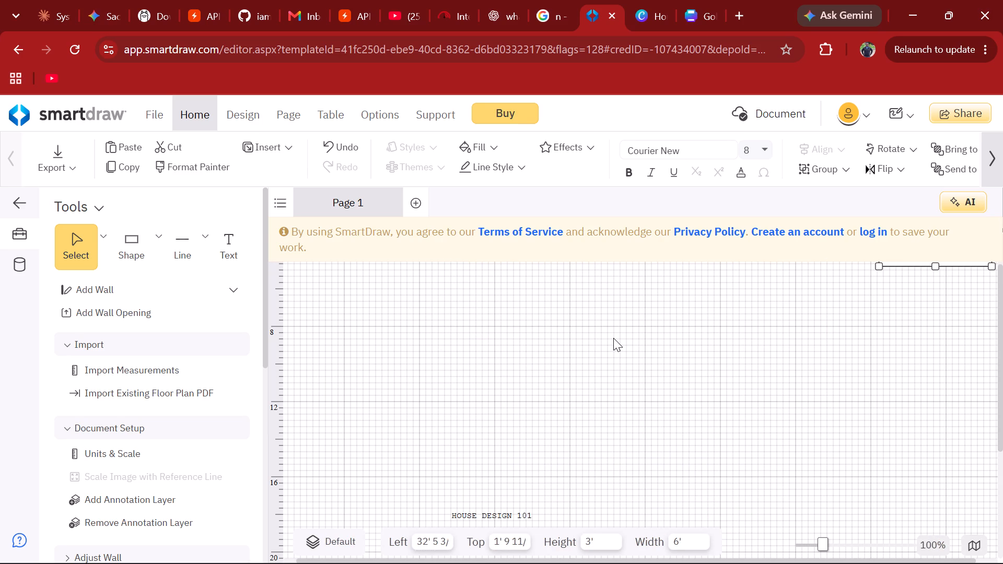
Draw a vertical Exterior Wall 6" about 4' long in the open area above the HOUSE DESIGN 101 label.
click(240, 285)
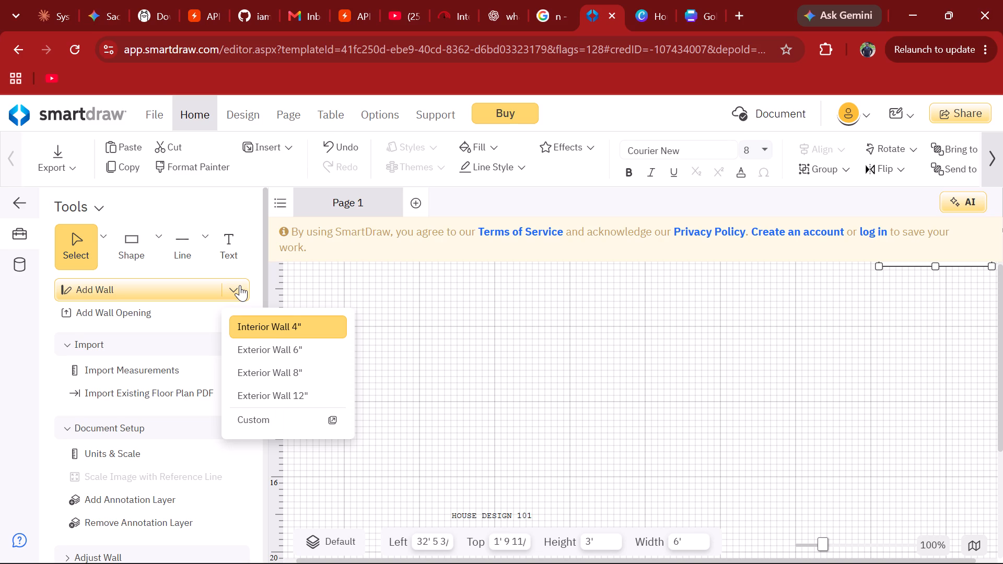
click(240, 285)
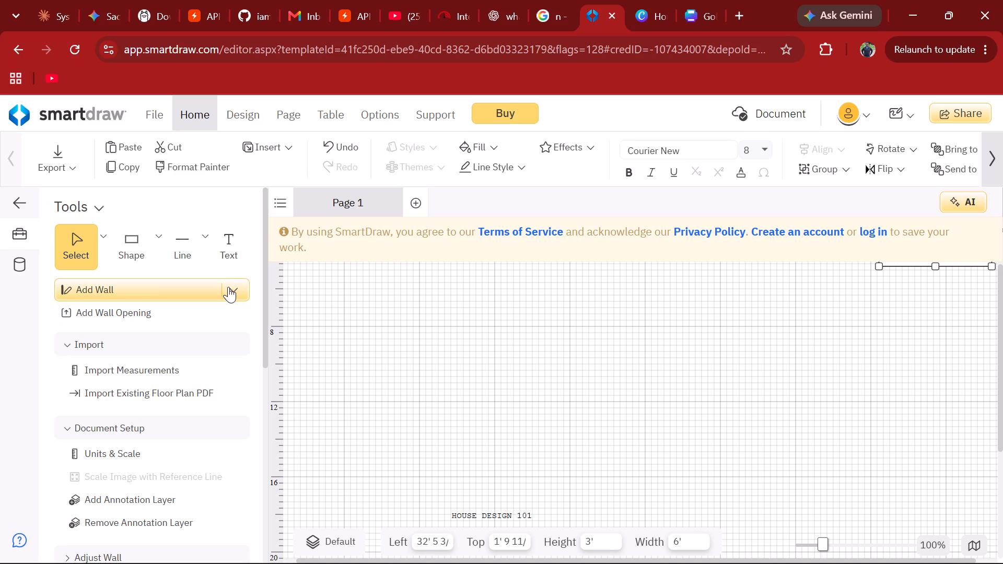
click(228, 285)
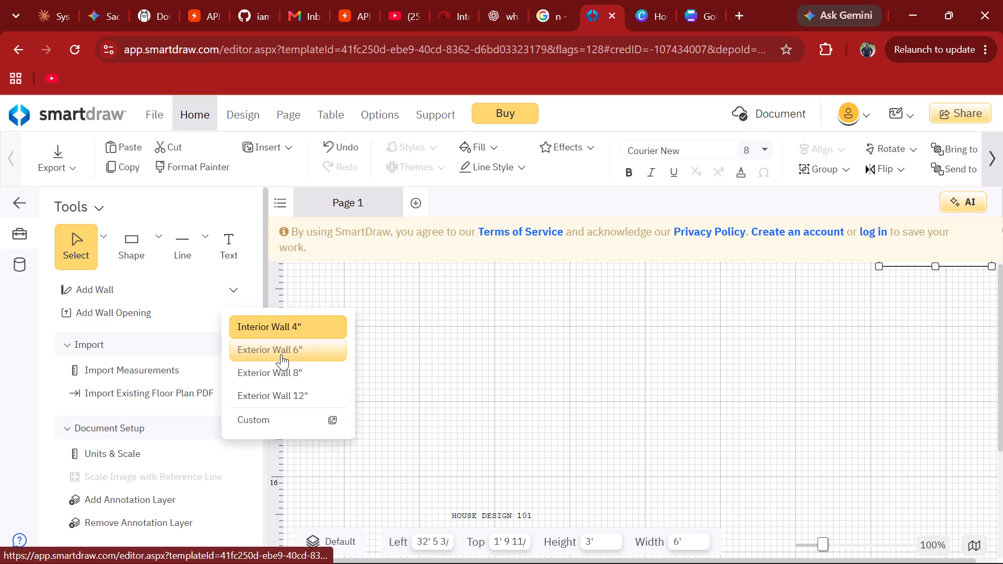
click(281, 354)
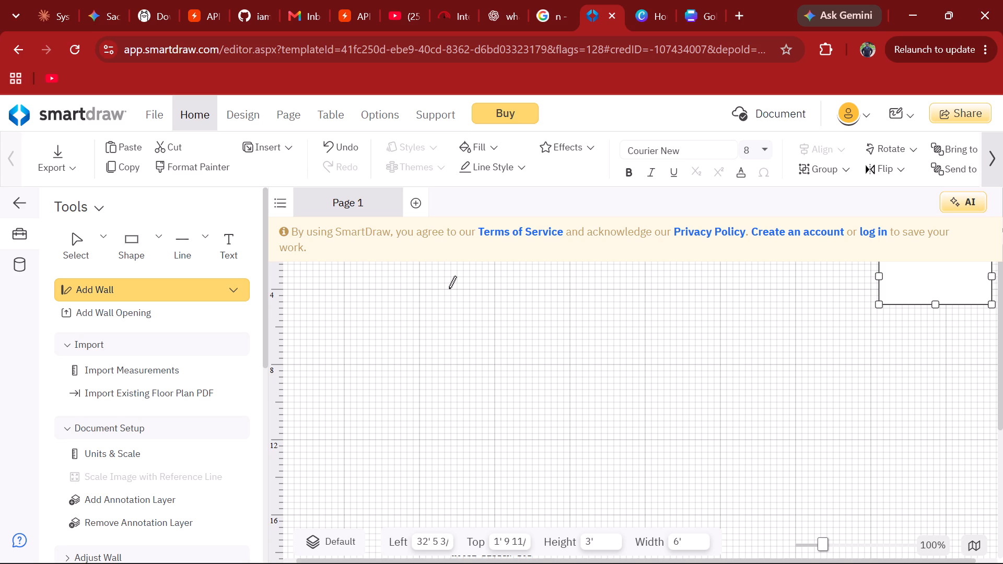
drag(442, 365, 442, 440)
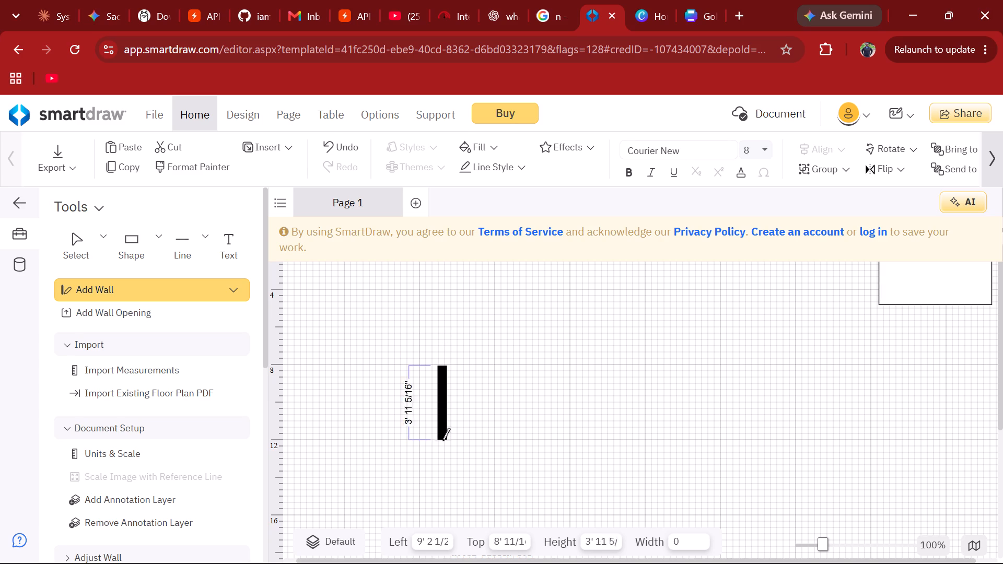
drag(442, 440, 442, 441)
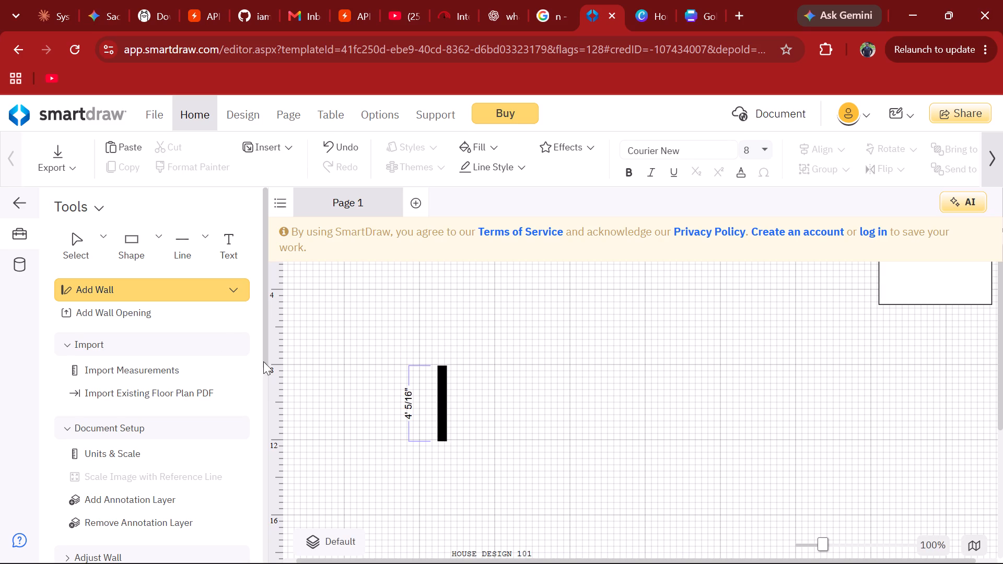
Using Interior Wall 4", draw a horizontal wall about 11' 4" long, extending right from the vertical wall's lower end.
click(238, 290)
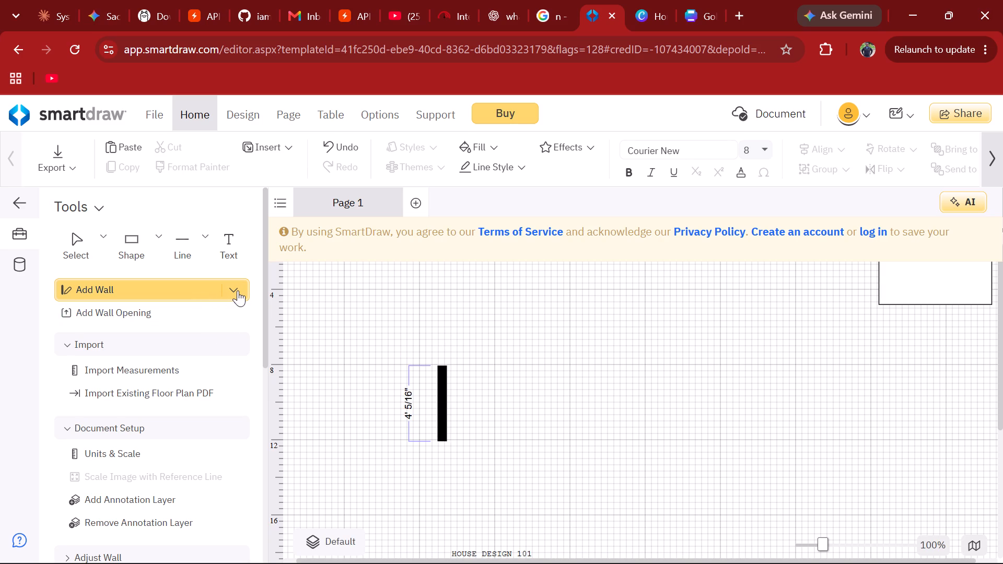
click(288, 326)
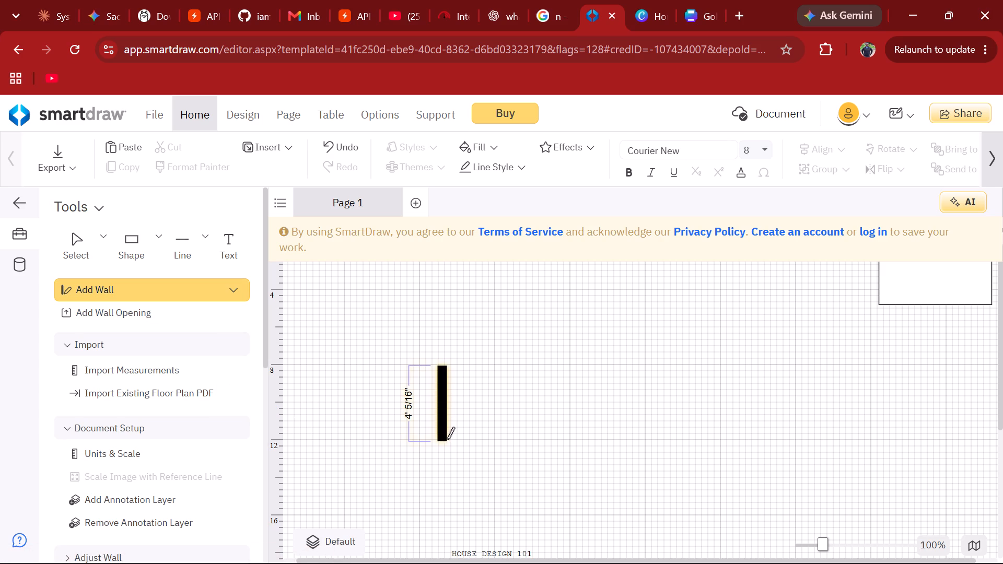
drag(445, 439, 548, 438)
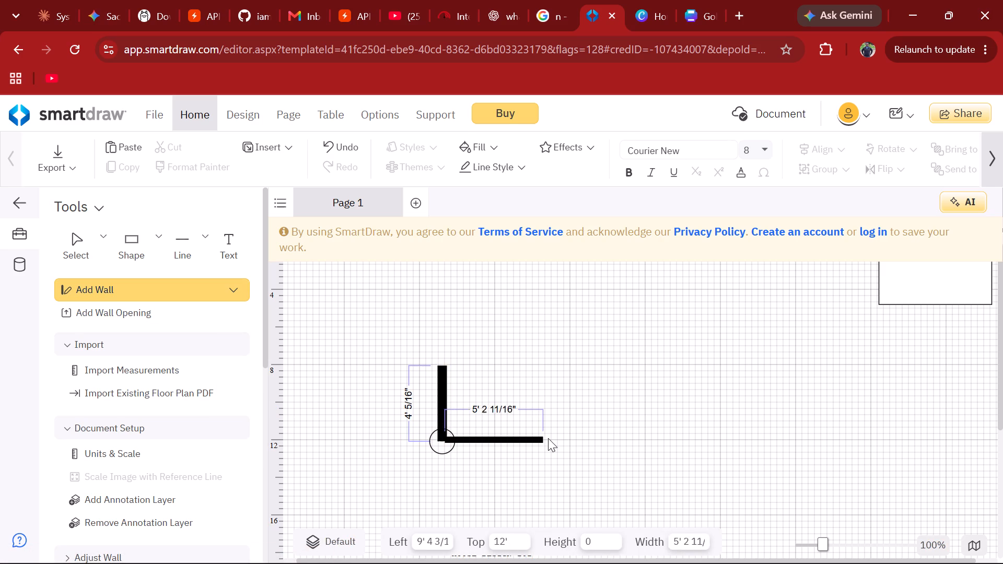
drag(548, 438, 647, 441)
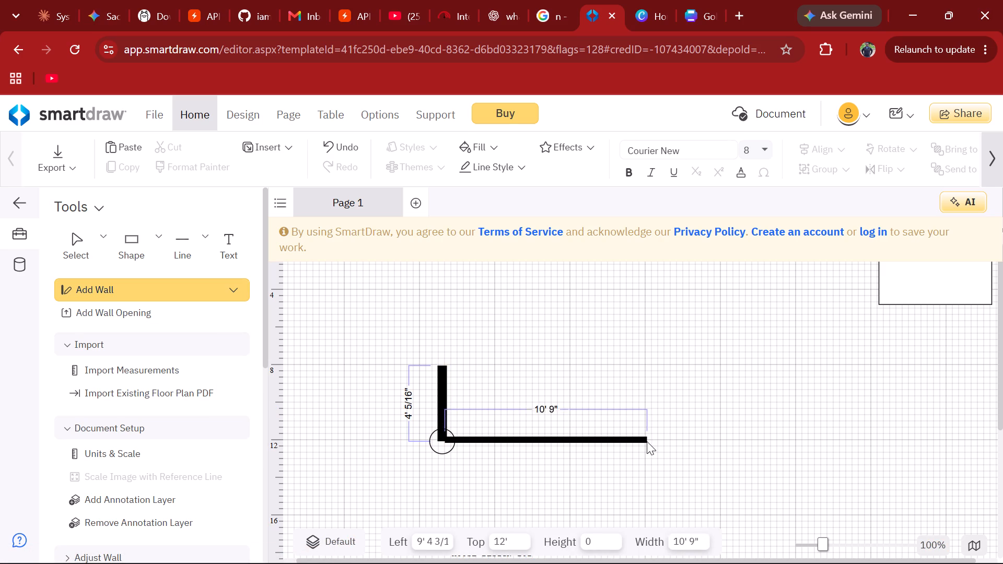
drag(647, 441, 658, 443)
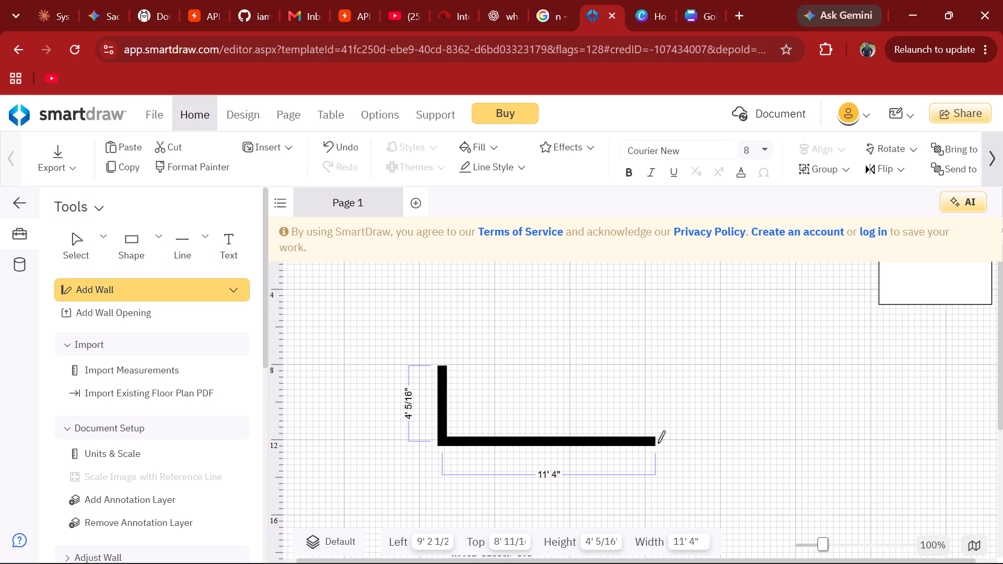
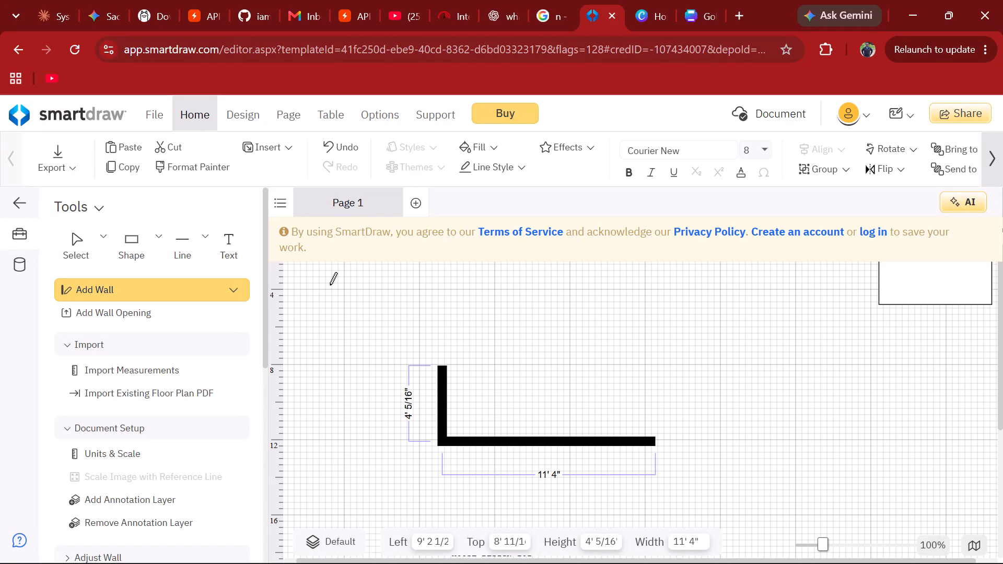
Using Interior Wall 4", draw a horizontal wall about 11' 1" long, extending right from the vertical wall's upper end.
click(245, 290)
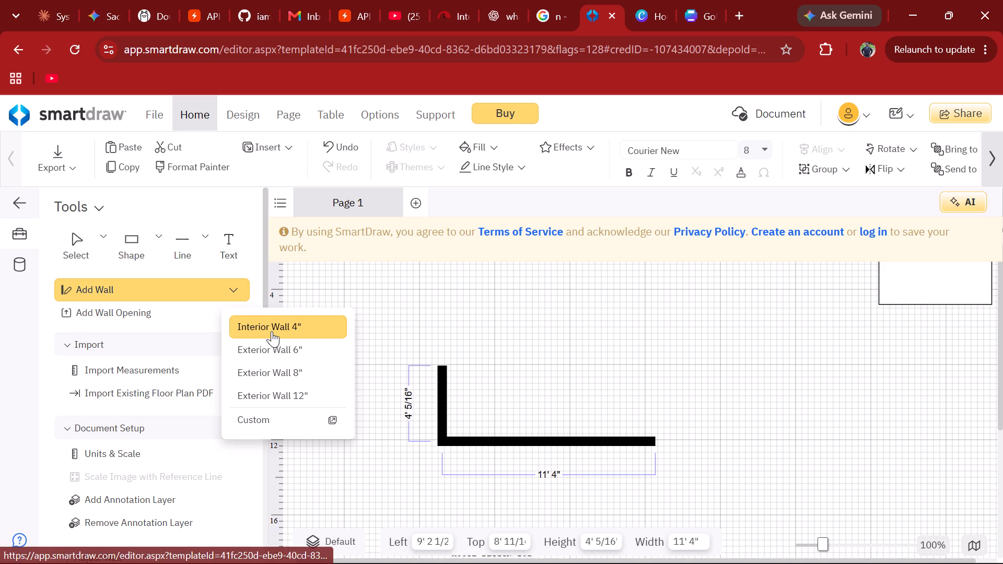
click(272, 331)
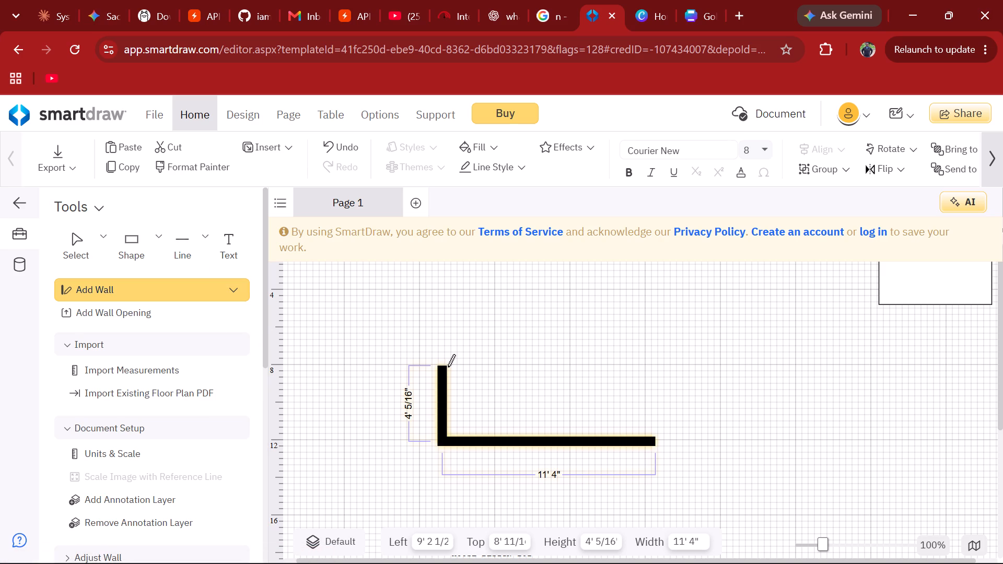
drag(448, 367, 592, 367)
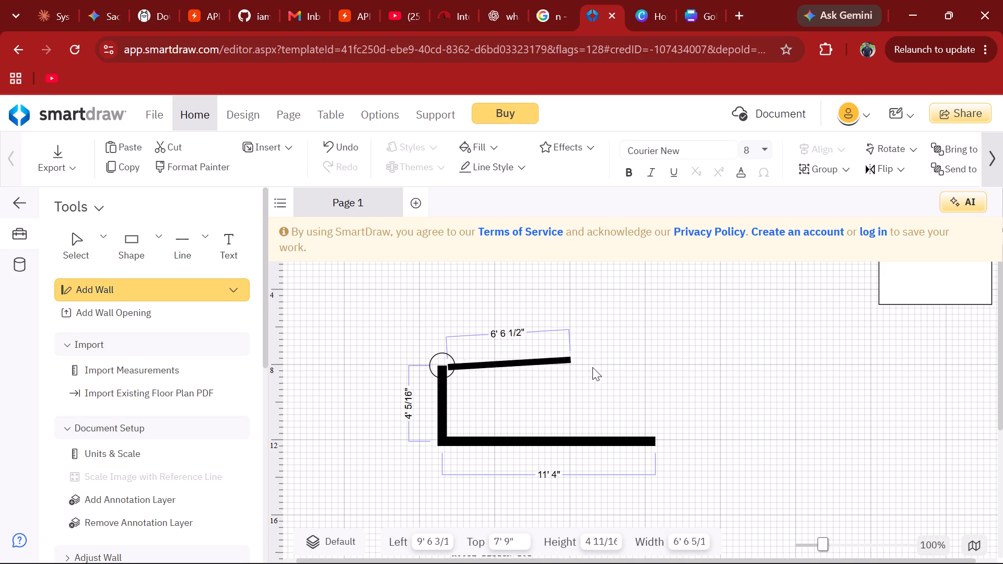
drag(592, 367, 638, 367)
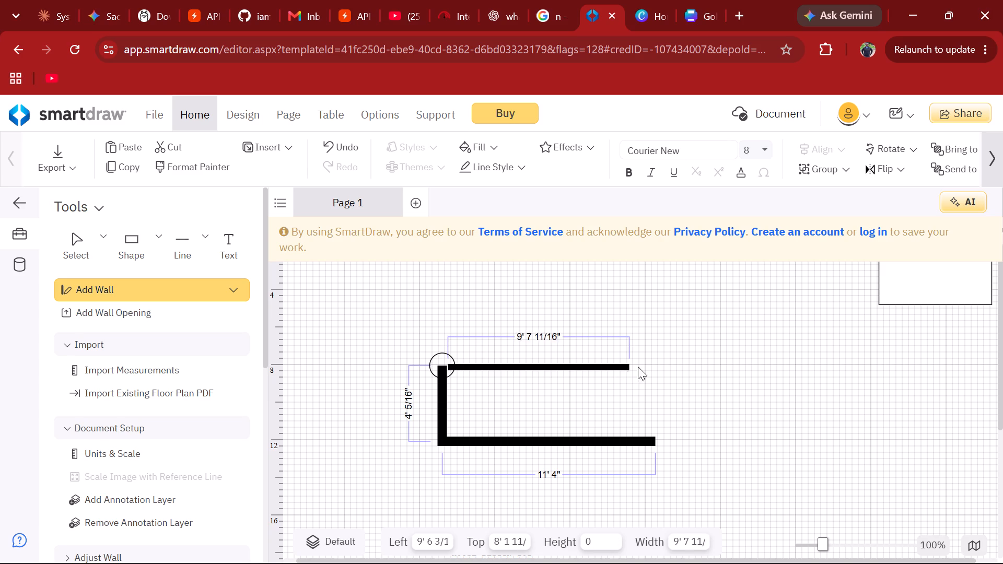
drag(638, 367, 656, 366)
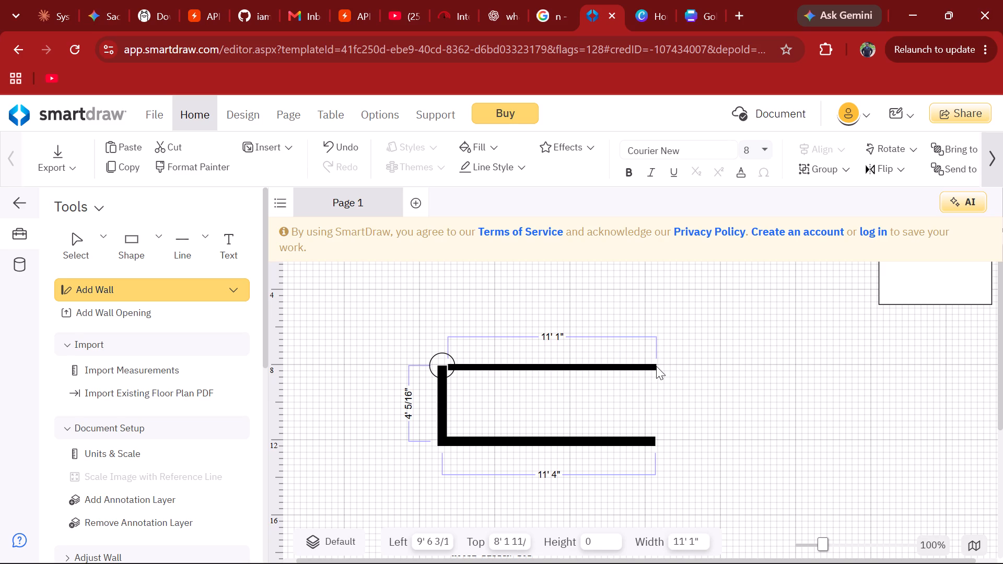
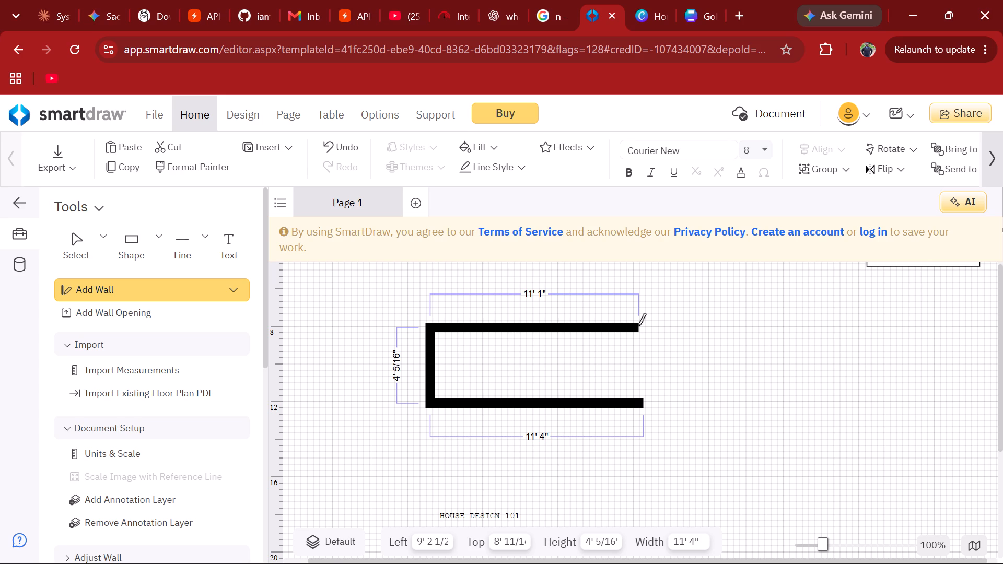
Draw a vertical wall about 3' 4" long, rising from the right end of the upper horizontal wall.
drag(638, 325, 631, 285)
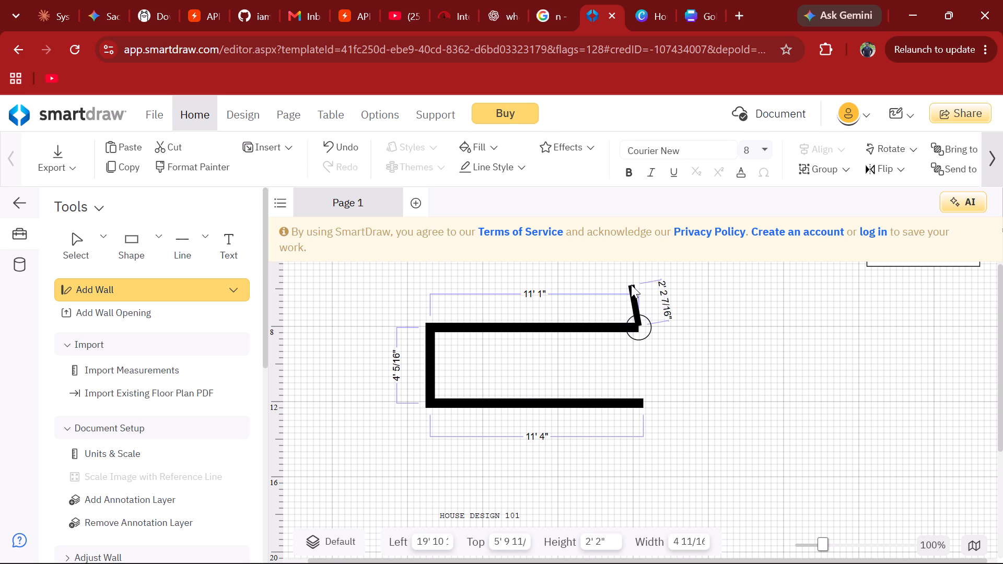
drag(631, 285, 632, 264)
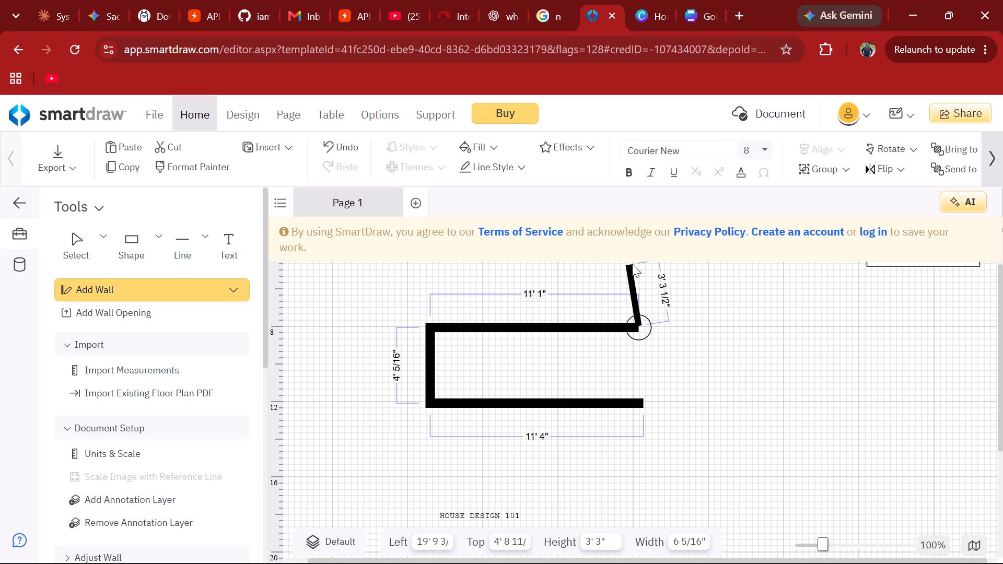
drag(632, 264, 637, 263)
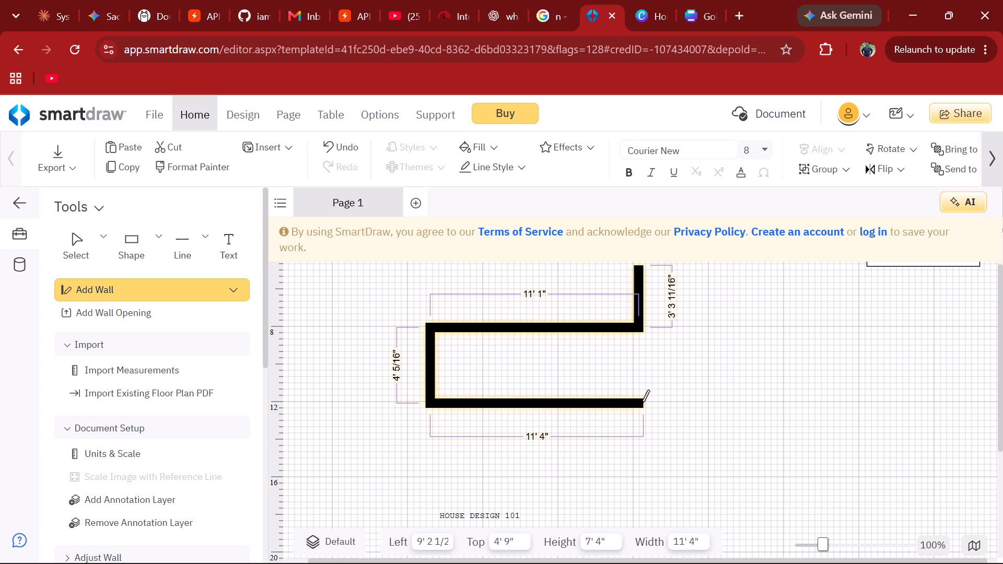
Draw a vertical wall about 4' 8" long, running down from the right end of the lower horizontal wall.
drag(642, 402, 639, 489)
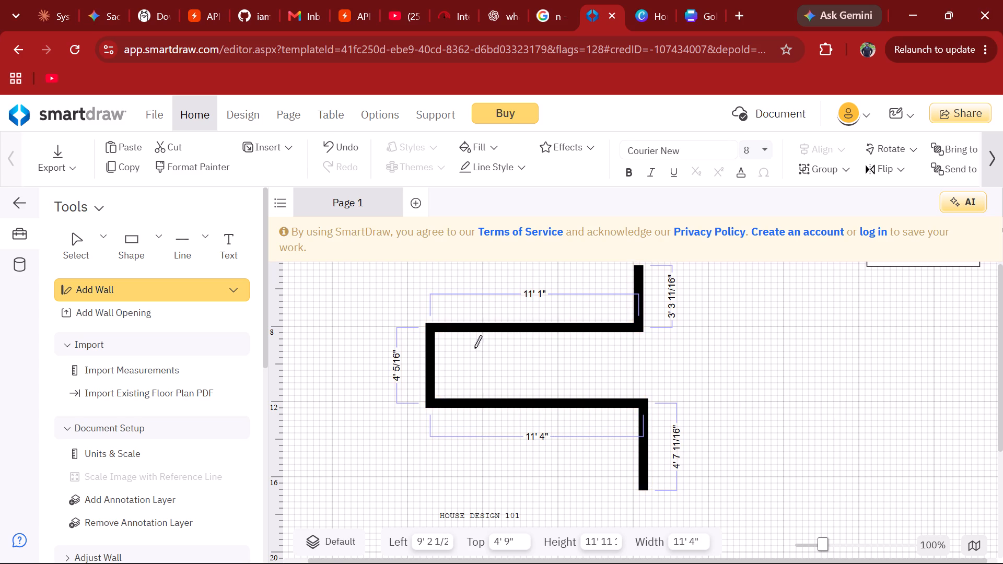
Enclose a small closet about 3' 9" wide and 1' 6" deep in the upper-left corner between the two horizontal walls.
drag(433, 355, 506, 376)
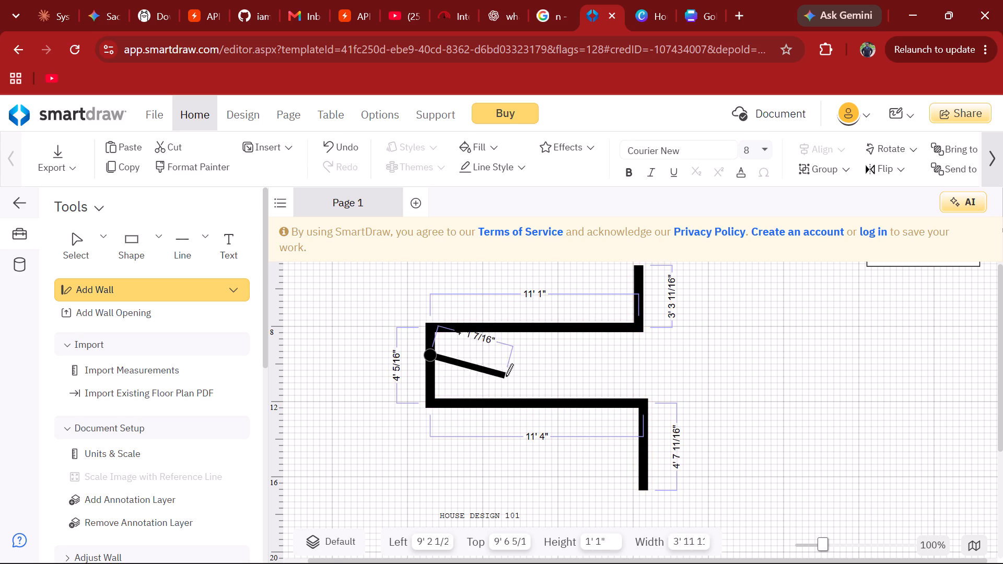
drag(506, 376, 508, 360)
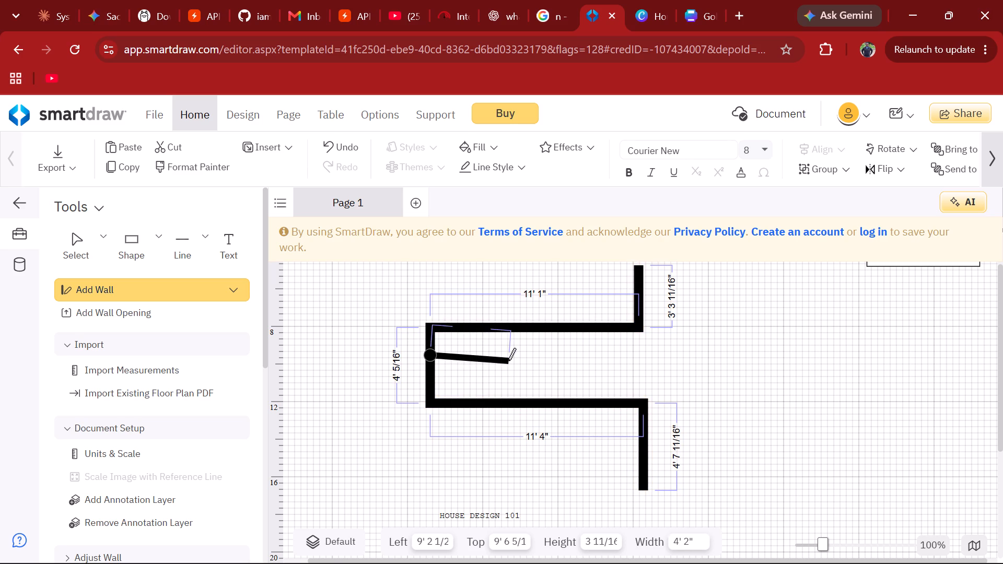
drag(508, 360, 508, 354)
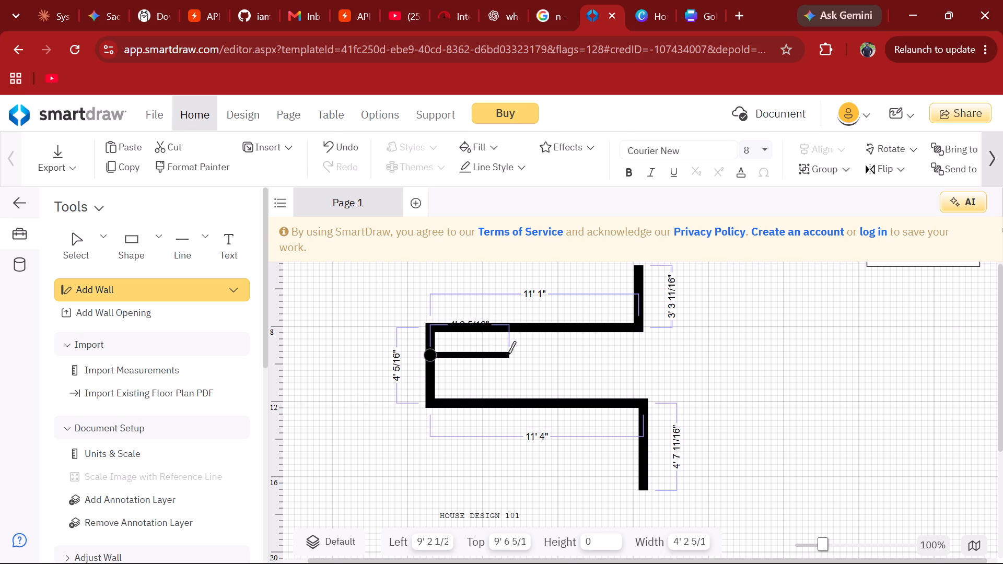
drag(508, 354, 500, 357)
drag(500, 355, 500, 351)
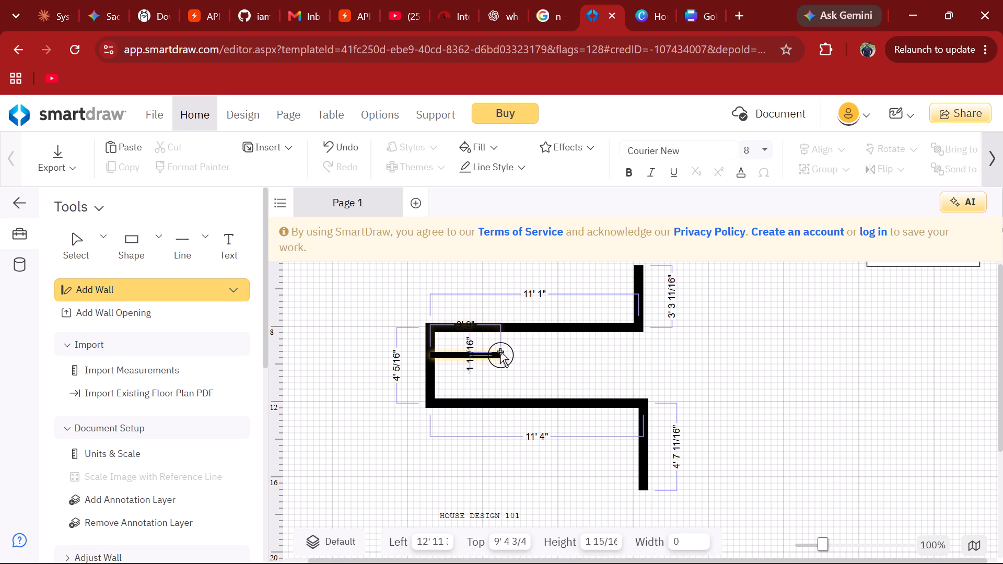
drag(500, 351, 500, 333)
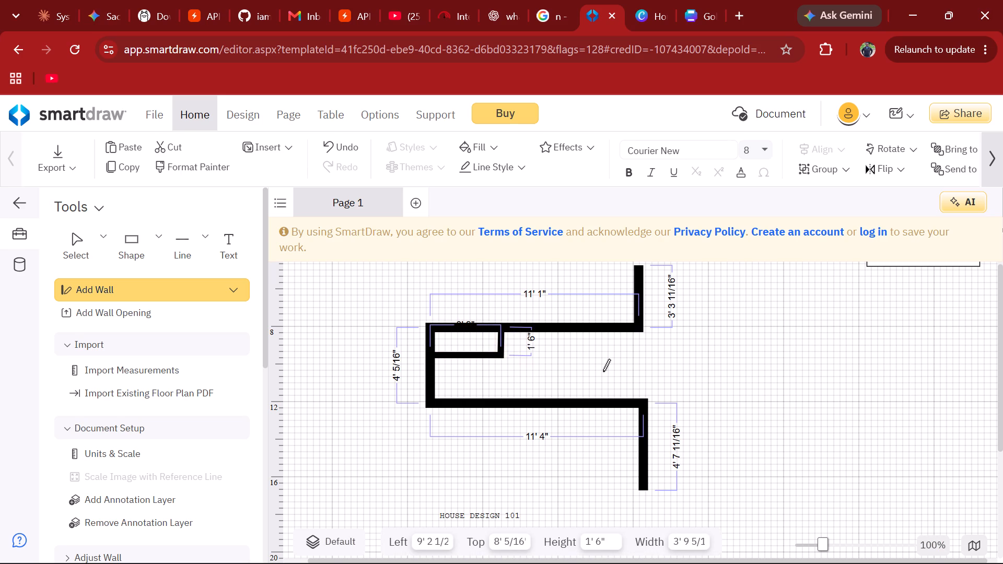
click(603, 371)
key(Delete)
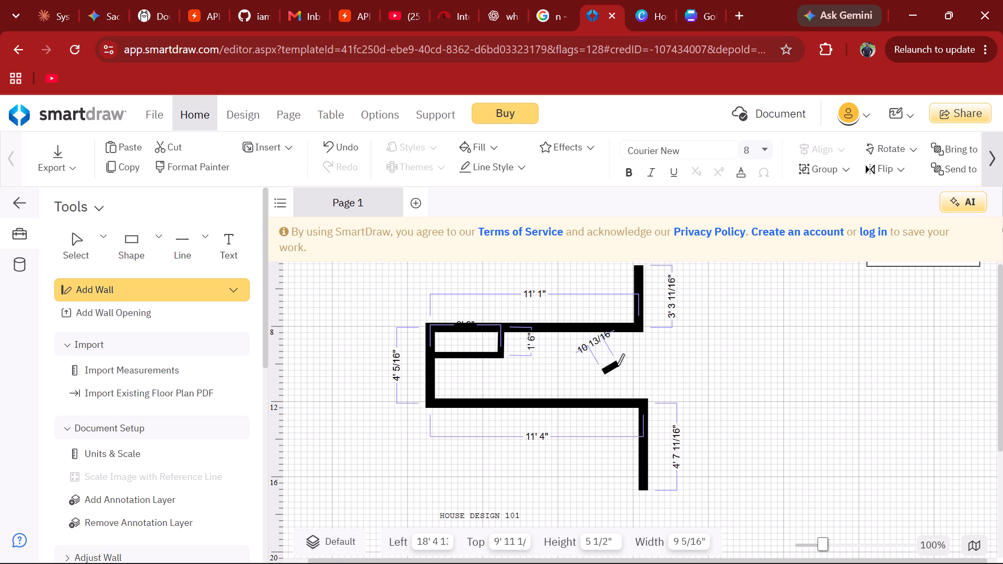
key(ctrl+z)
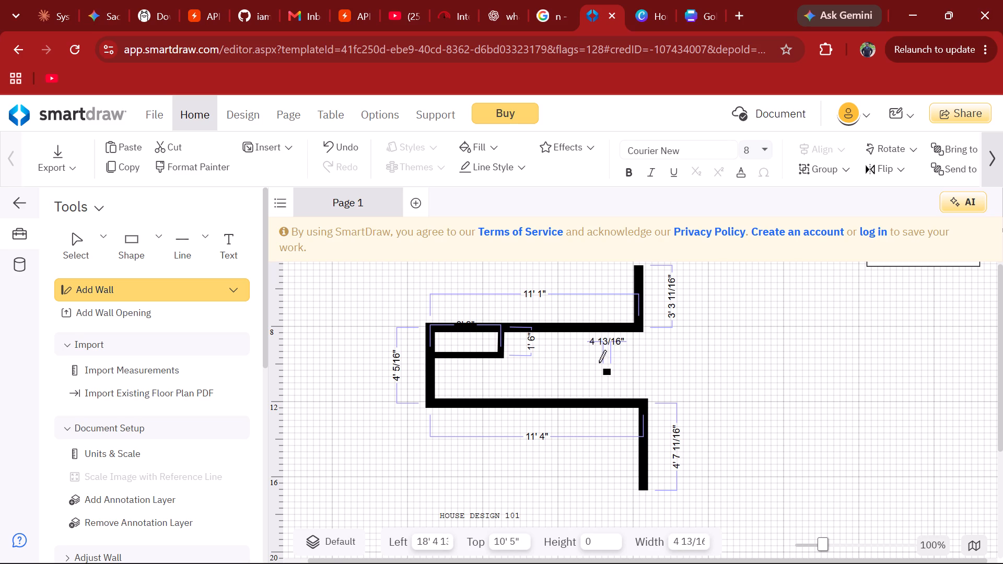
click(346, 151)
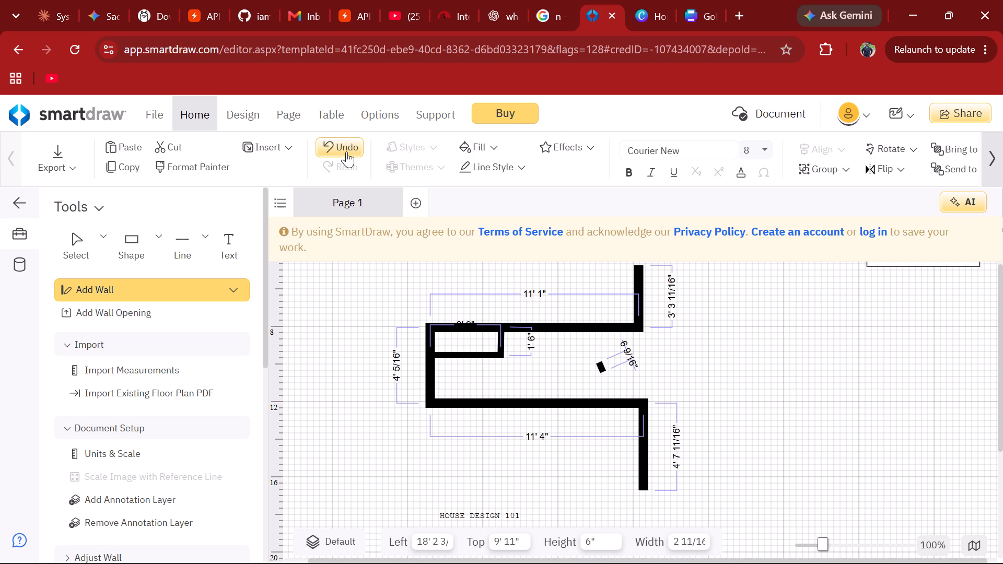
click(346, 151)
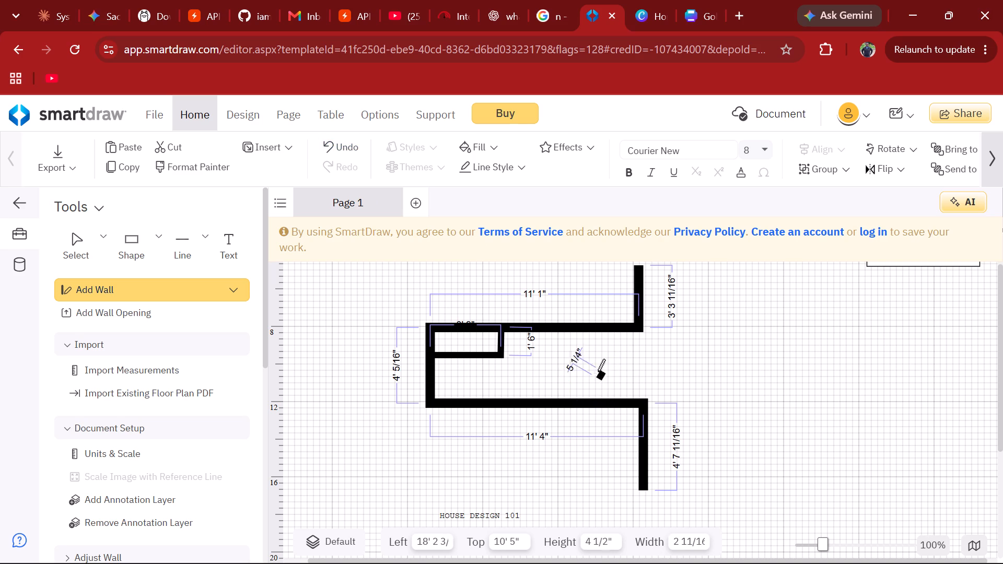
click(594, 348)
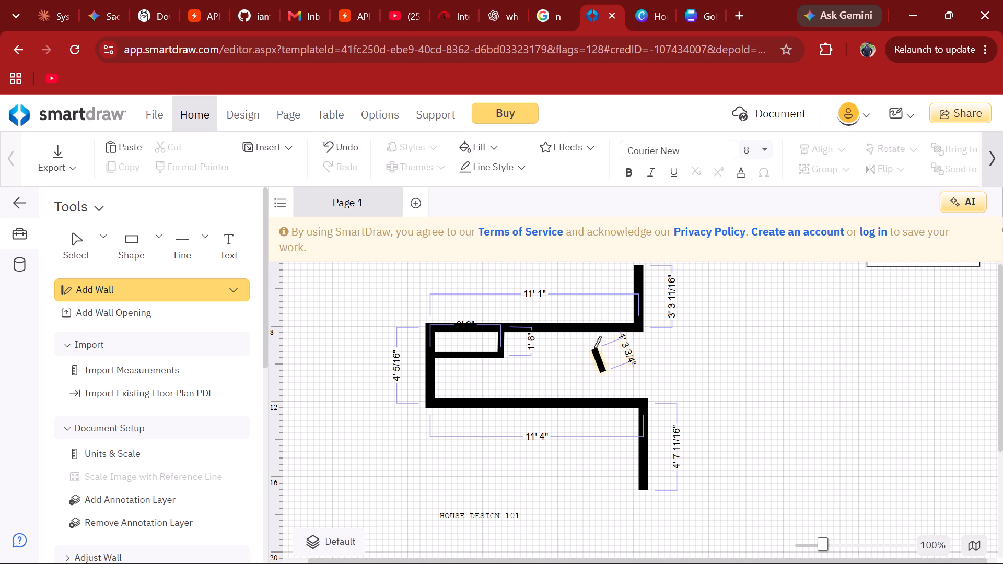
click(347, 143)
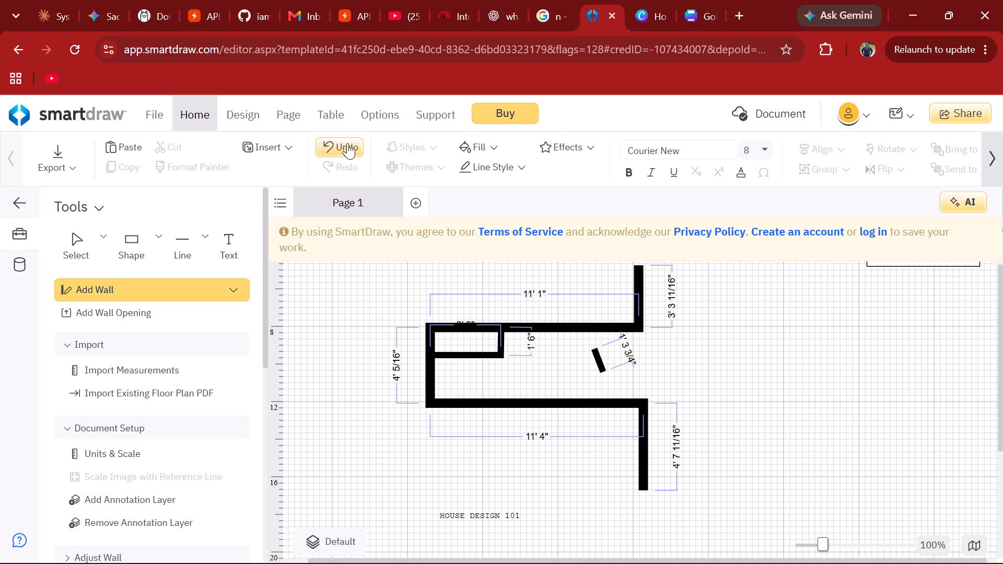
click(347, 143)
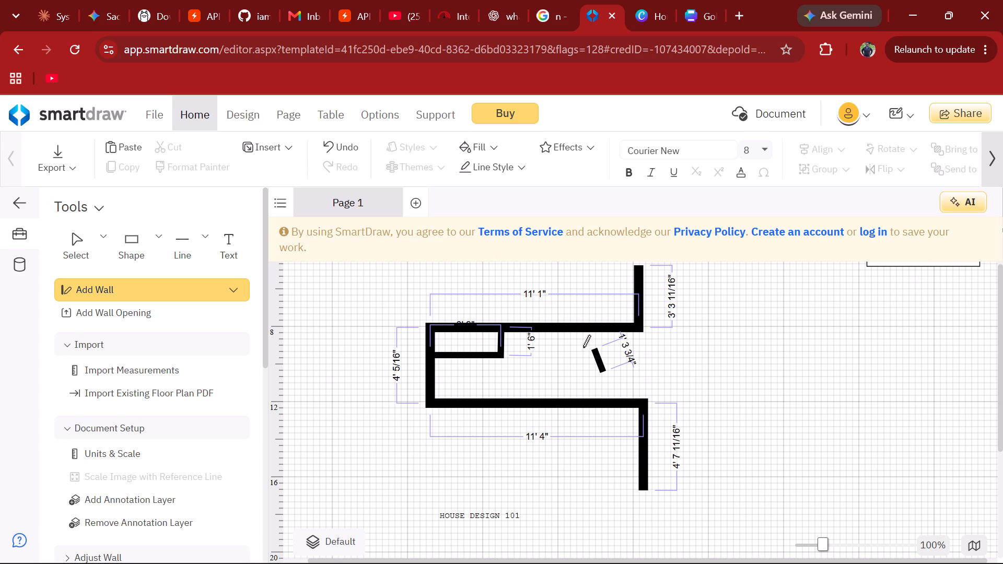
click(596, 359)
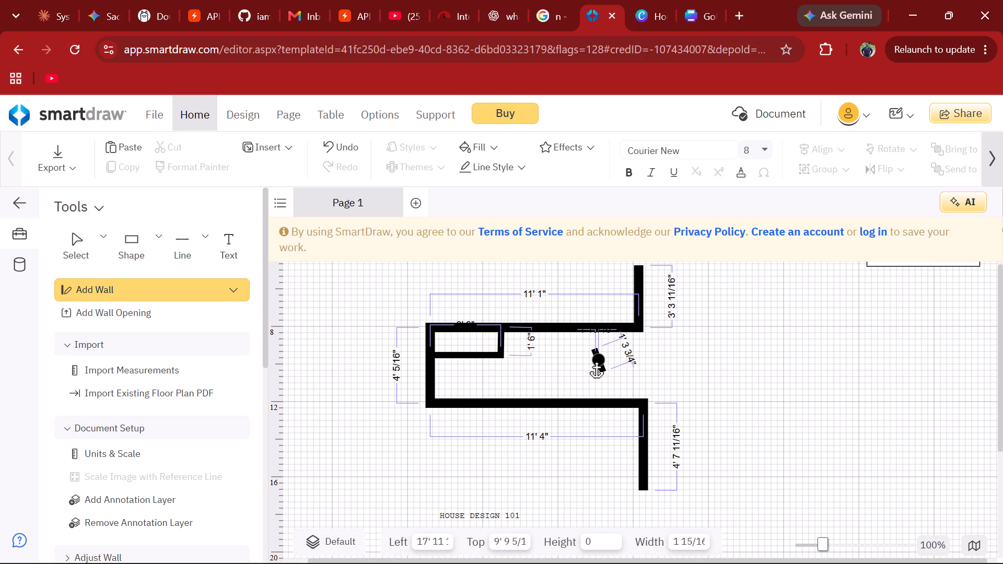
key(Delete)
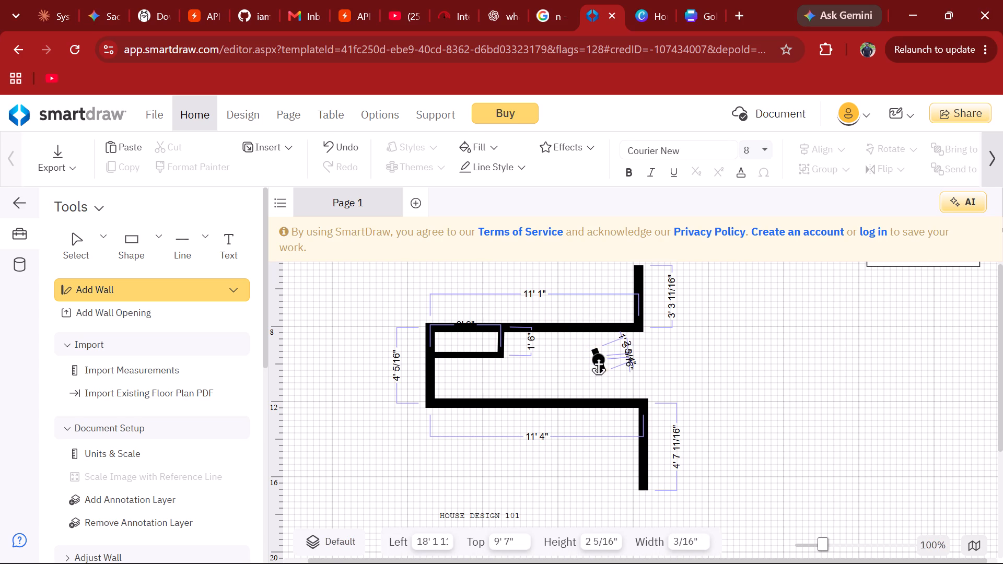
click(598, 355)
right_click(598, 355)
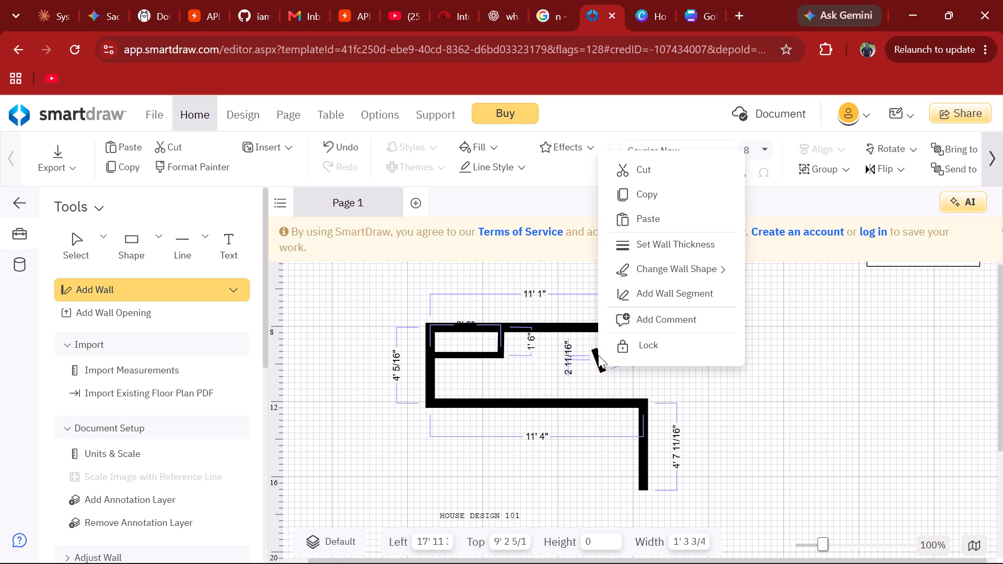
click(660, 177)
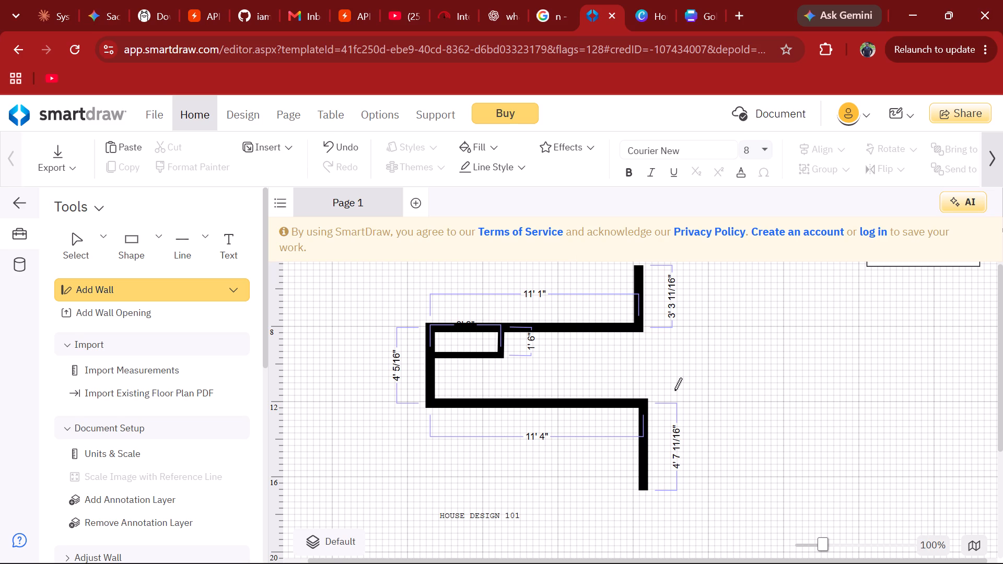
Draw a vertical wall about 5' 2" long, rising from the upper-left corner above the closet.
scroll(674, 390, left, 1)
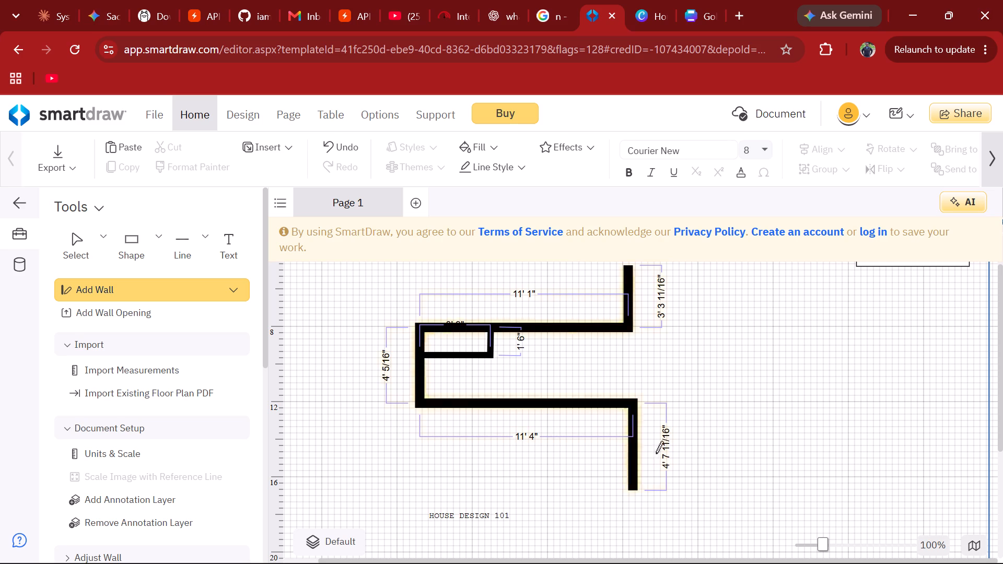
scroll(646, 468, left, 1)
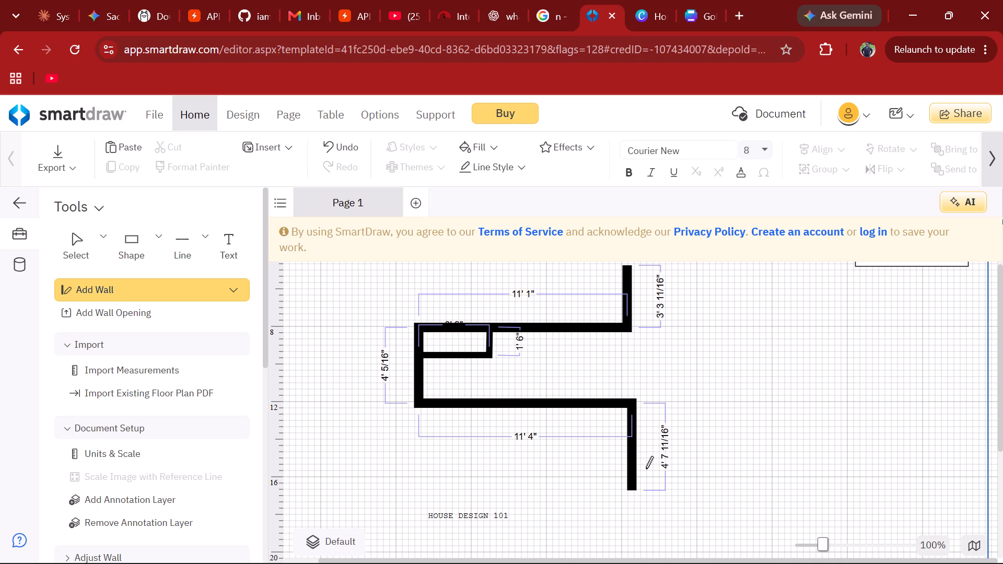
scroll(646, 468, left, 1)
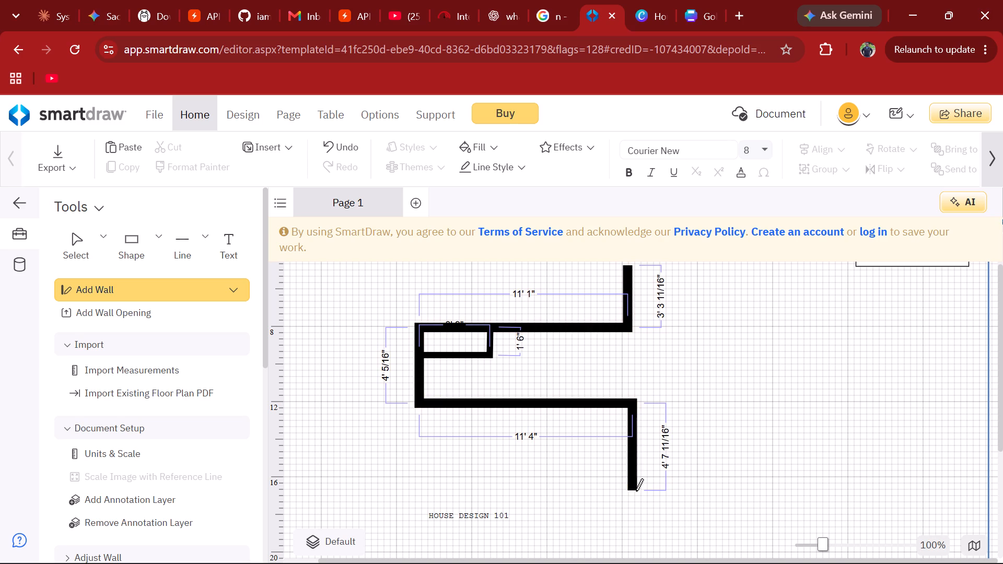
scroll(636, 491, up, 1)
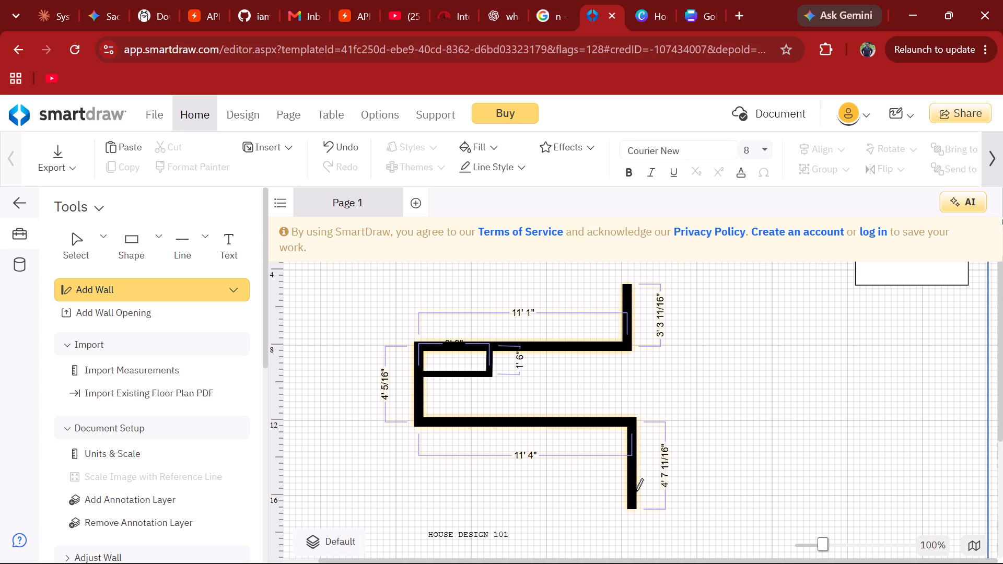
scroll(636, 491, up, 3)
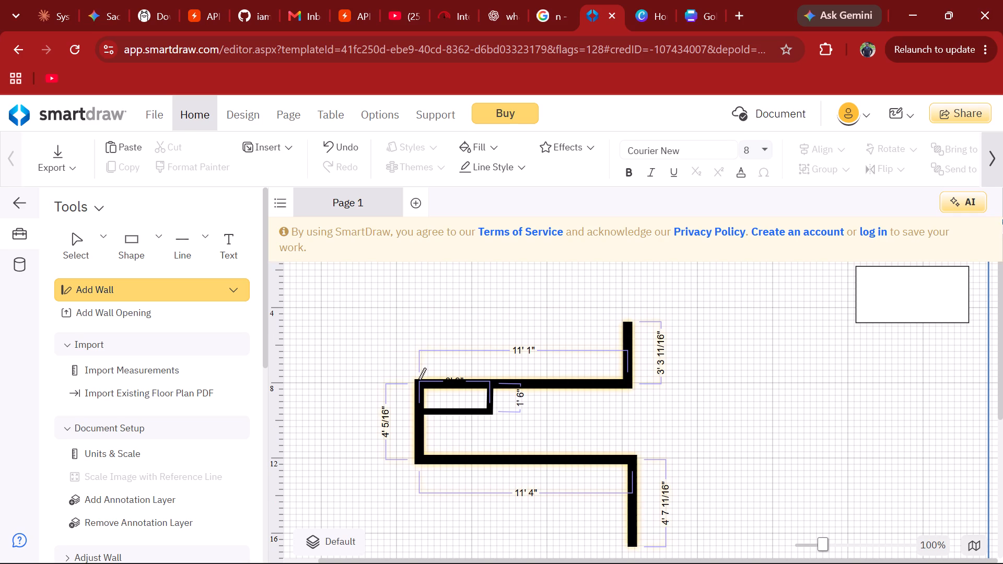
drag(418, 380, 413, 332)
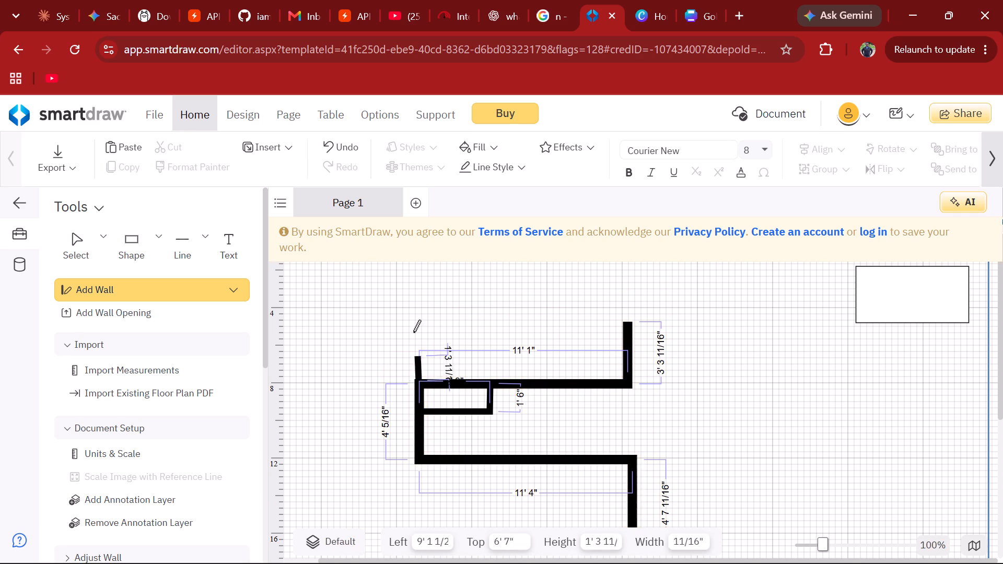
drag(413, 332, 419, 283)
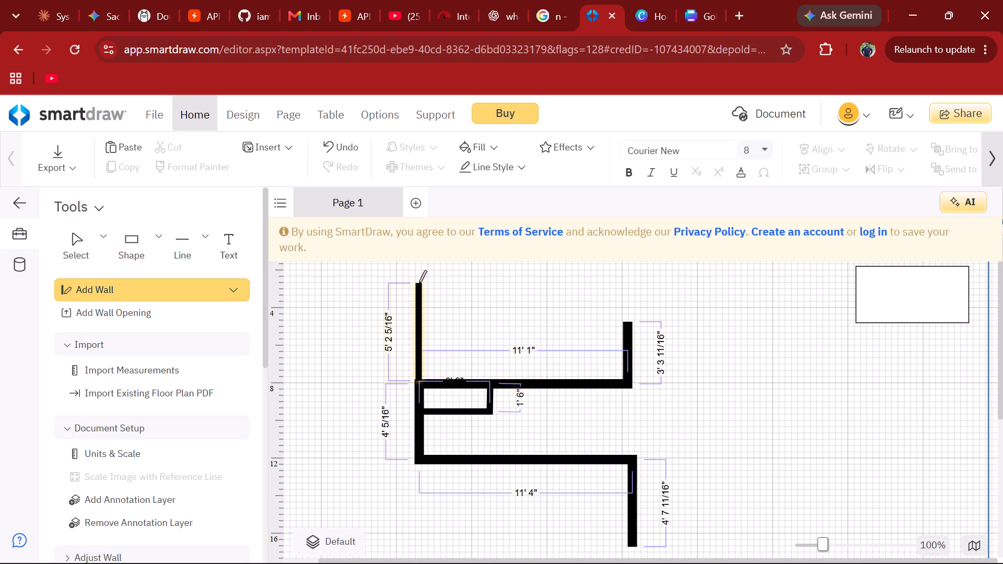
Close the upper room with a top wall about 11' long and a right-hand wall about 2' 9" long down onto the existing short wall.
drag(419, 283, 503, 304)
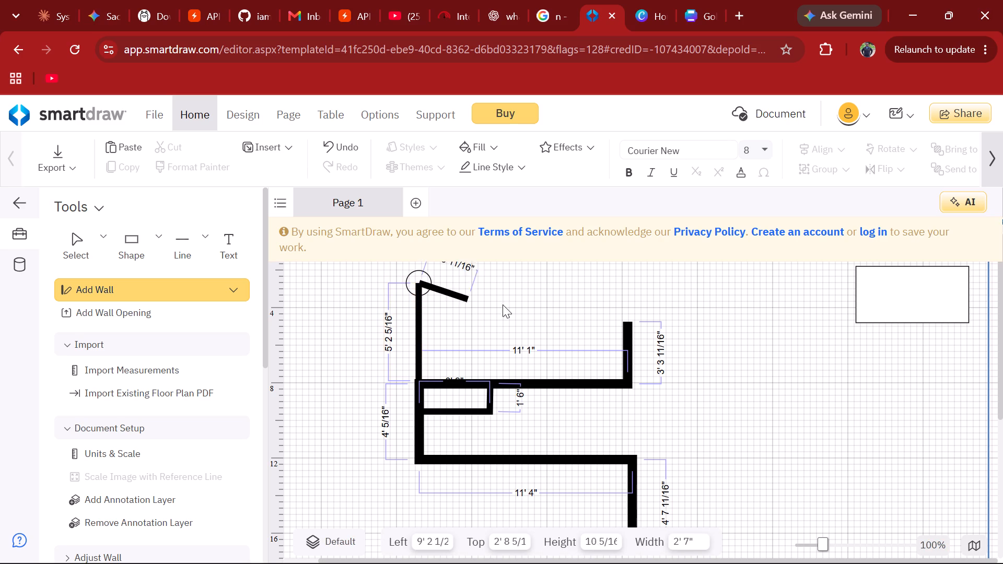
drag(503, 304, 617, 278)
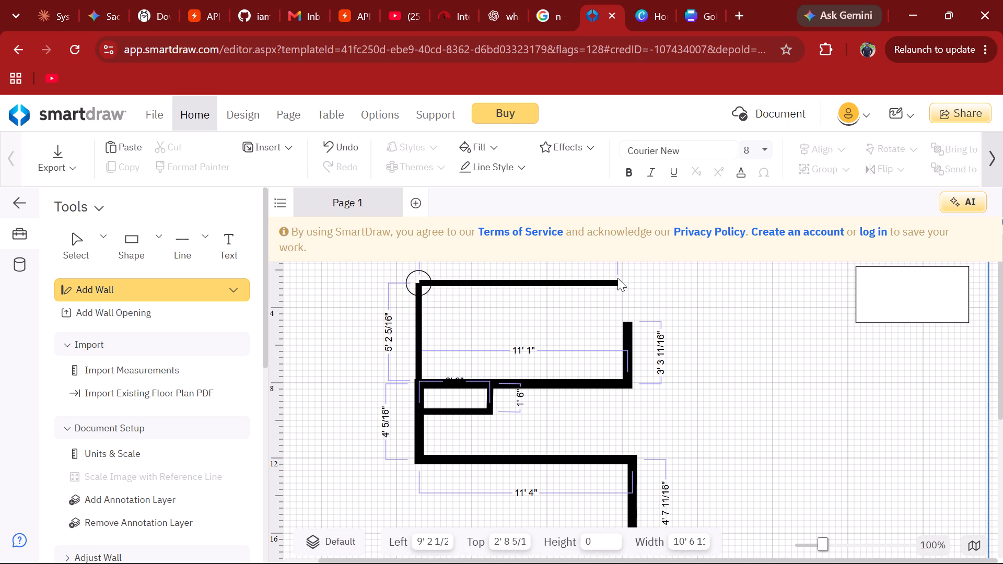
drag(617, 278, 627, 281)
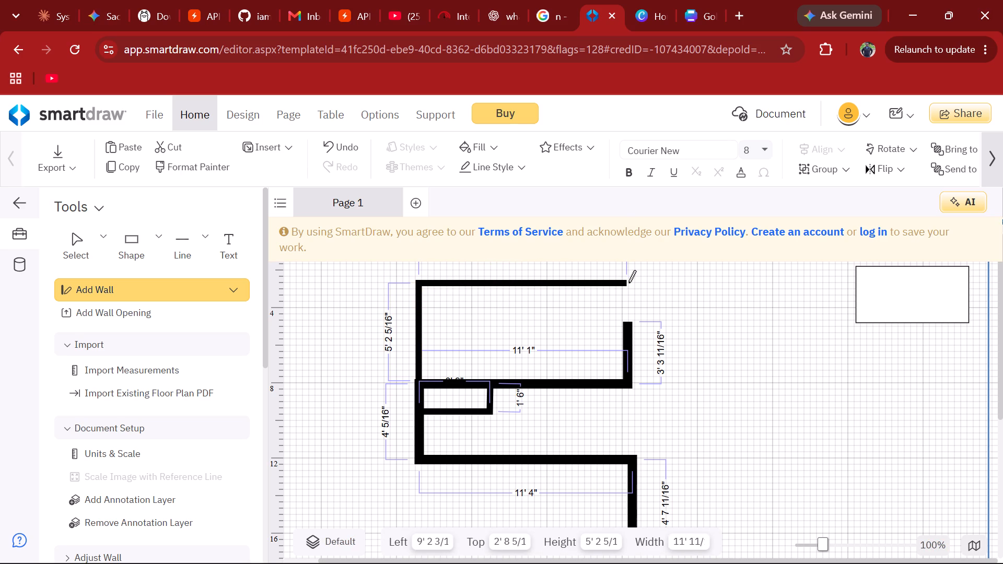
drag(626, 284, 626, 323)
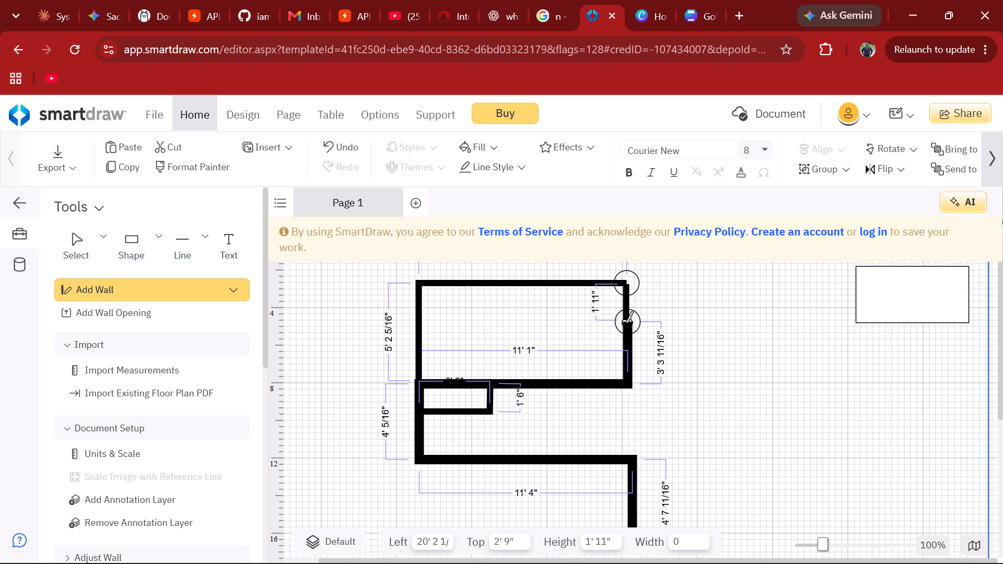
drag(626, 323, 624, 335)
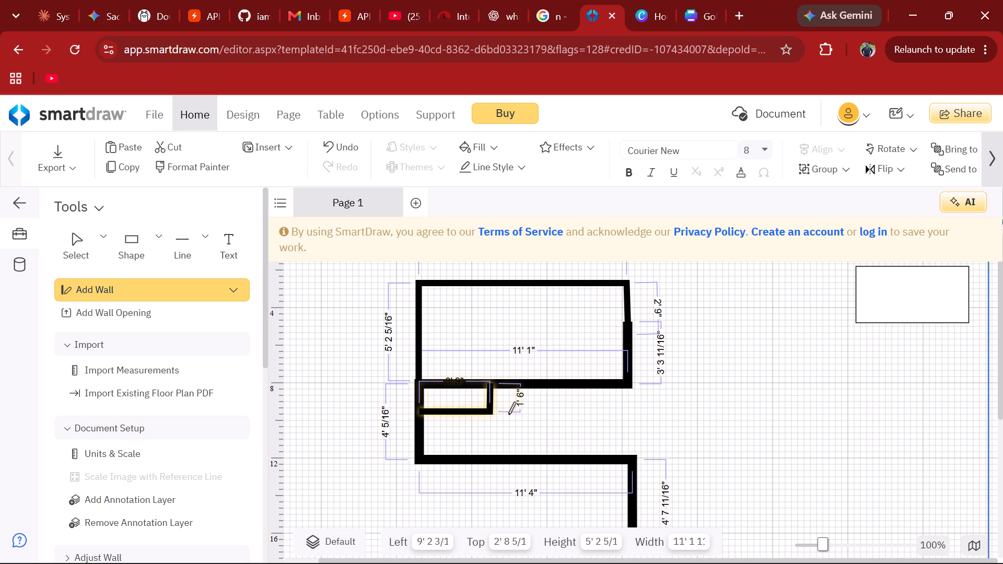
Draw a vertical wall about 4' 6" long, running down from the left corner of the lower horizontal wall.
scroll(440, 444, down, 1)
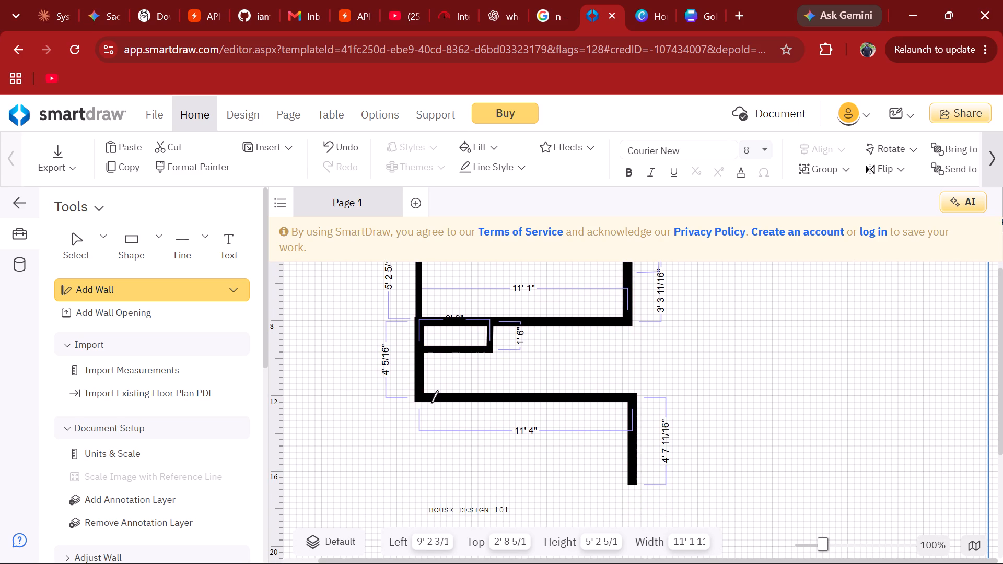
drag(420, 399, 419, 487)
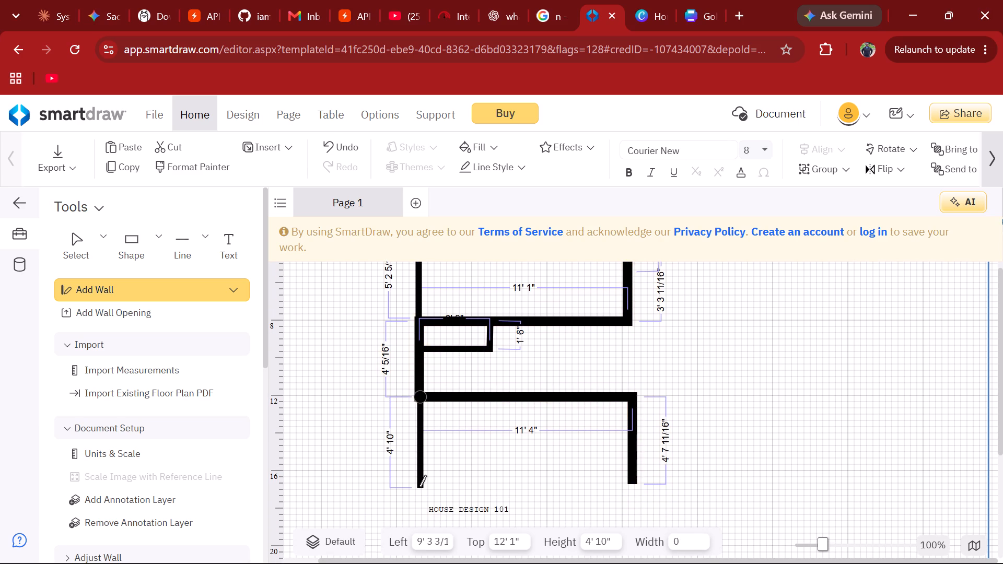
drag(419, 487, 421, 481)
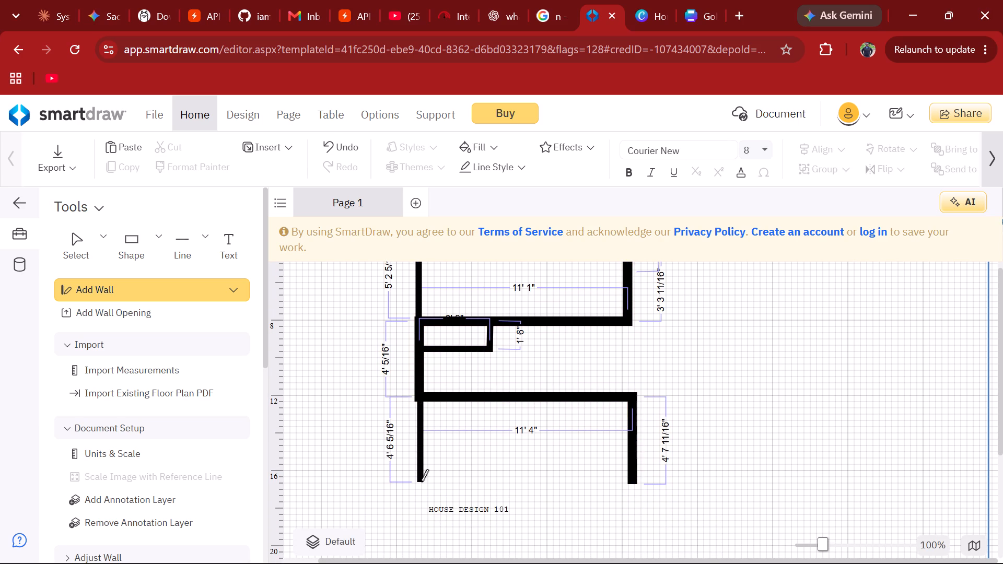
Close the lower room with a bottom wall about 11' 7" long, joining the lower ends of its two side walls.
drag(421, 481, 570, 462)
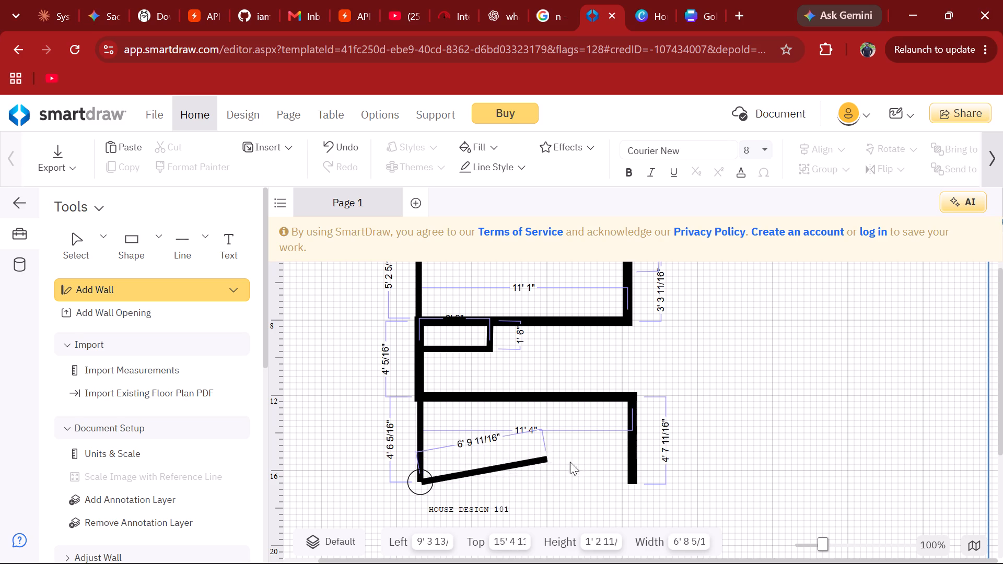
drag(570, 462, 639, 484)
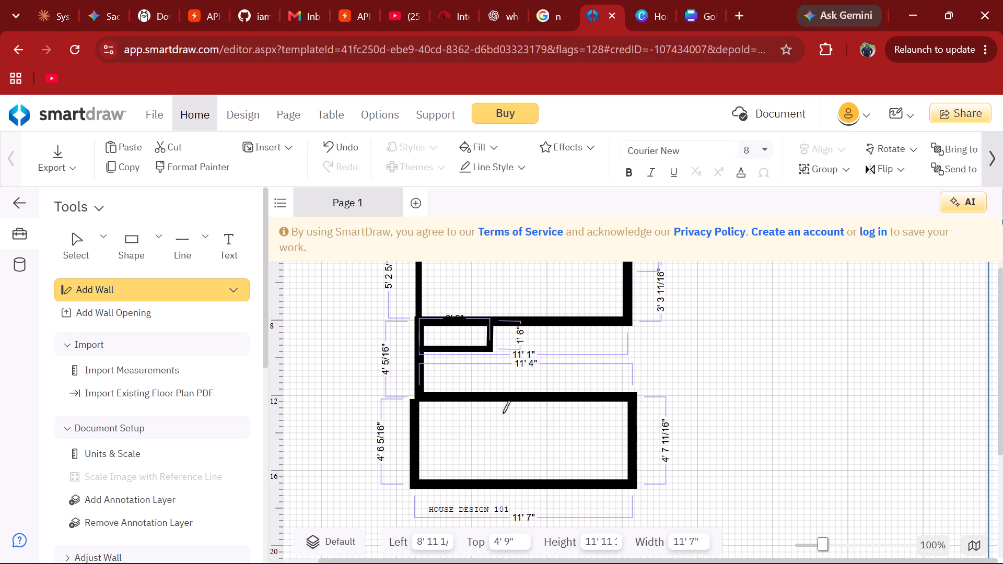
Extend the top wall about 9' 5" to the right from the upper room's top-right corner.
scroll(503, 413, up, 1)
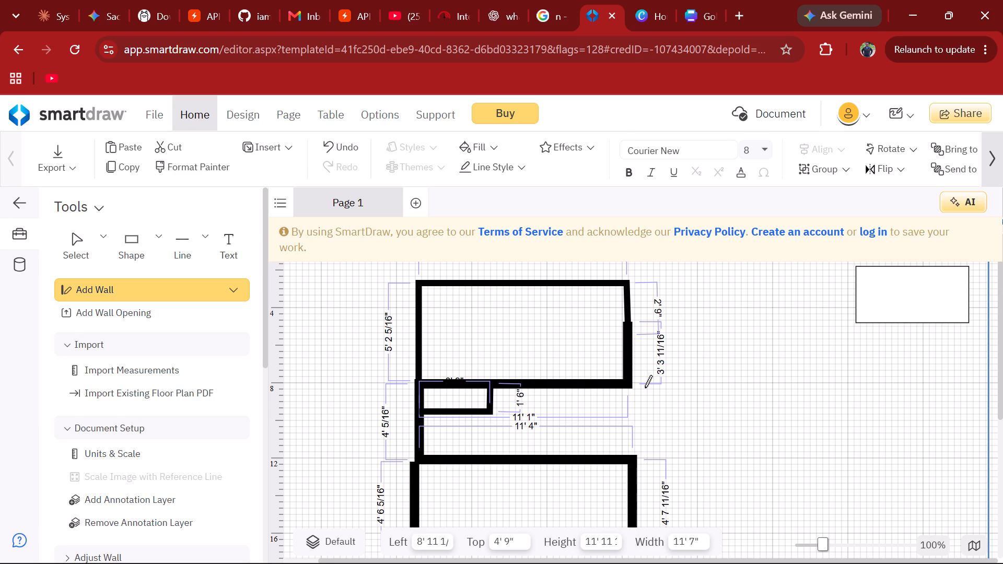
drag(625, 283, 797, 290)
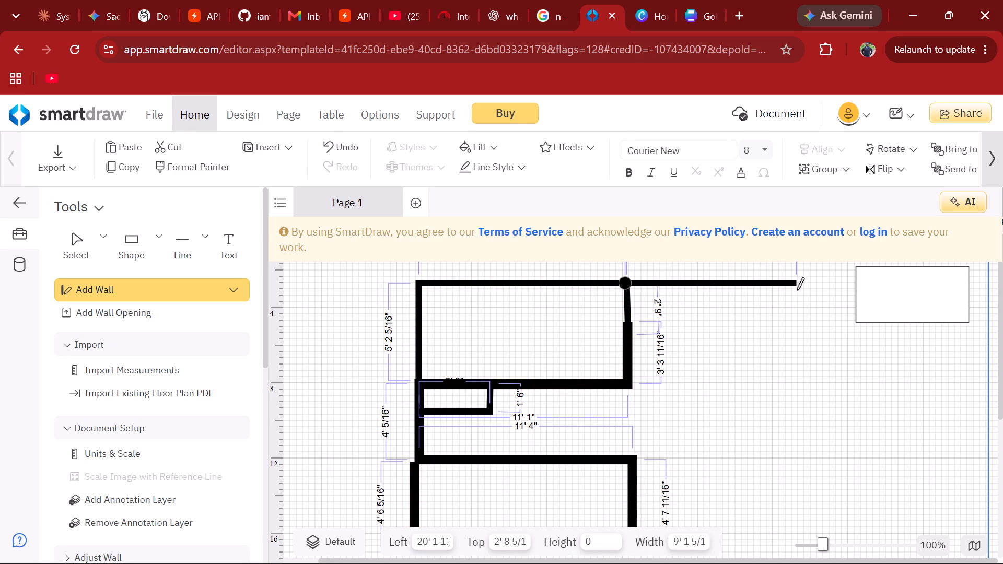
drag(797, 290, 801, 290)
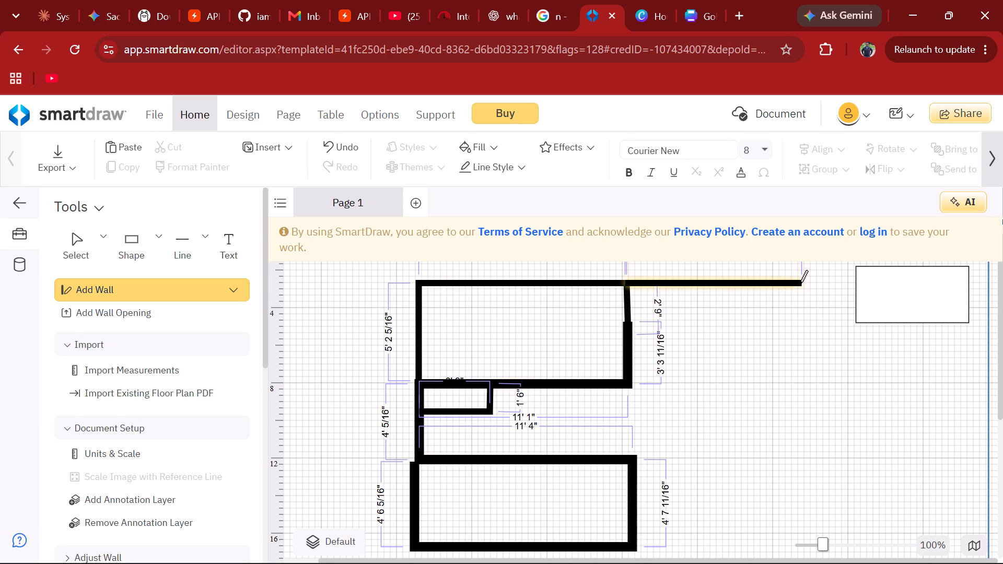
Draw the outer right-hand wall about 14' 2" down from the top wall's end, in segments of about 13' 1" and 1' 1".
drag(800, 283, 779, 488)
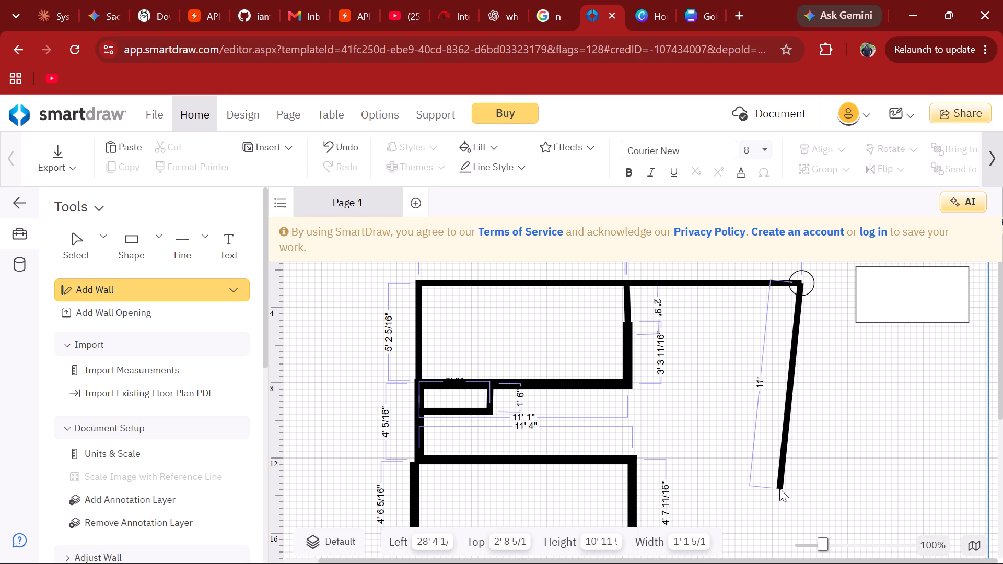
drag(779, 488, 799, 528)
scroll(799, 528, down, 1)
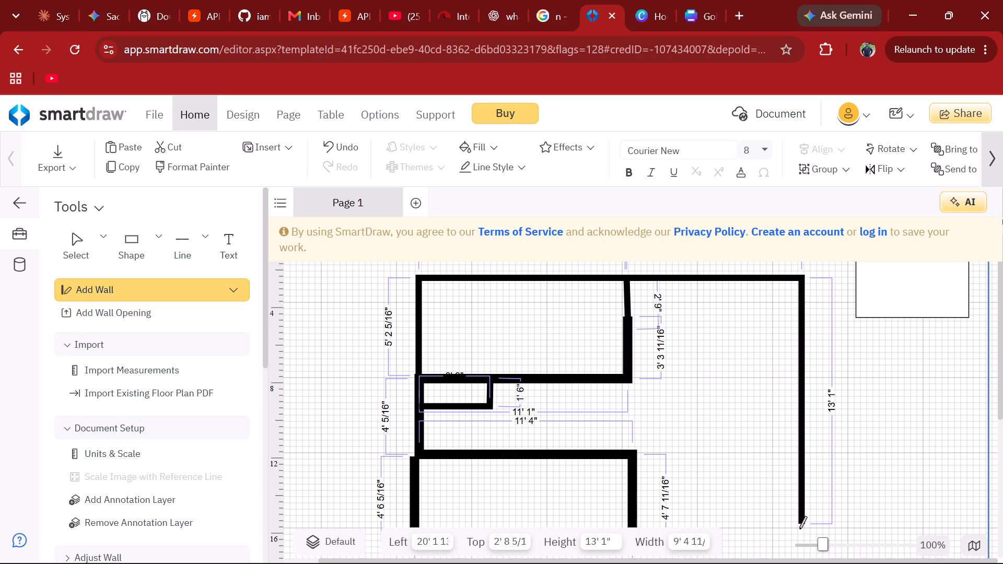
scroll(799, 528, down, 1)
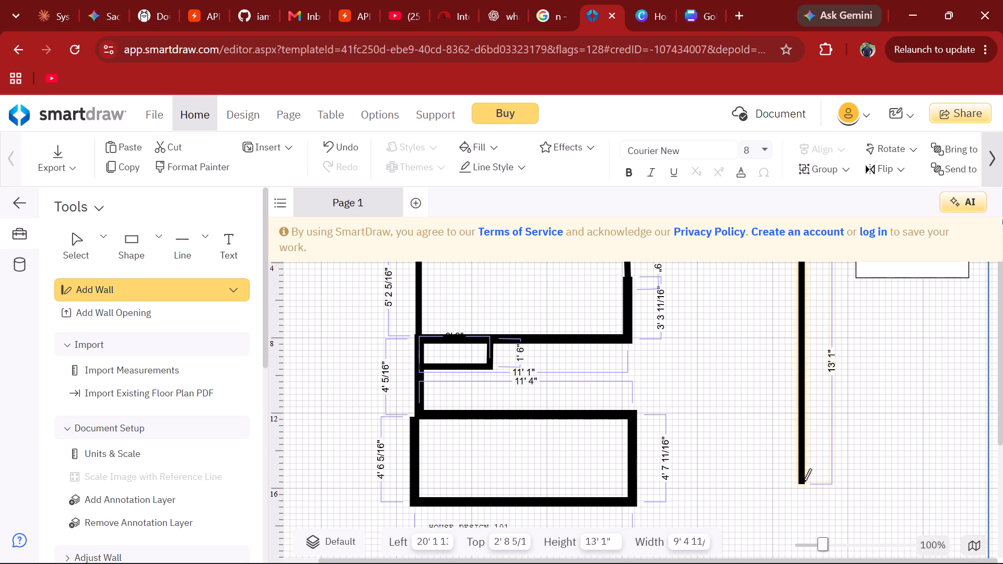
drag(804, 481, 803, 501)
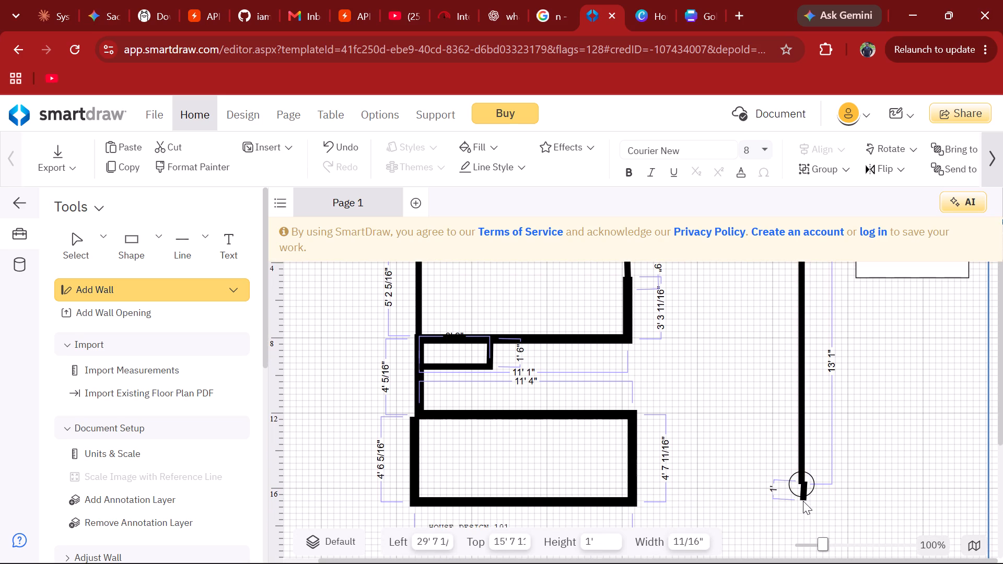
drag(803, 501, 803, 502)
Close the outline with a bottom wall about 8' 11" long from the lower room's bottom-right corner to the outer right-hand wall.
scroll(804, 496, down, 1)
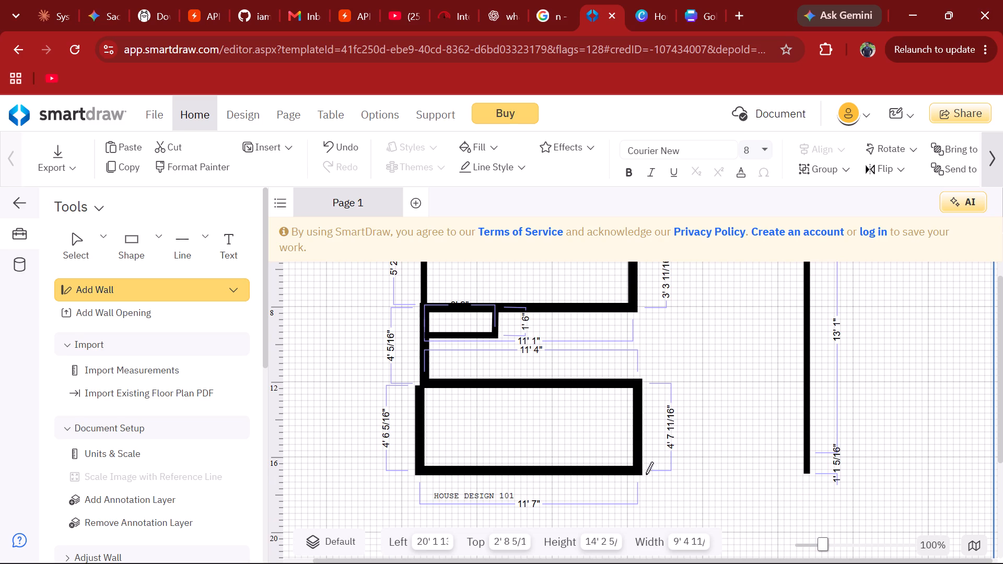
drag(639, 471, 713, 466)
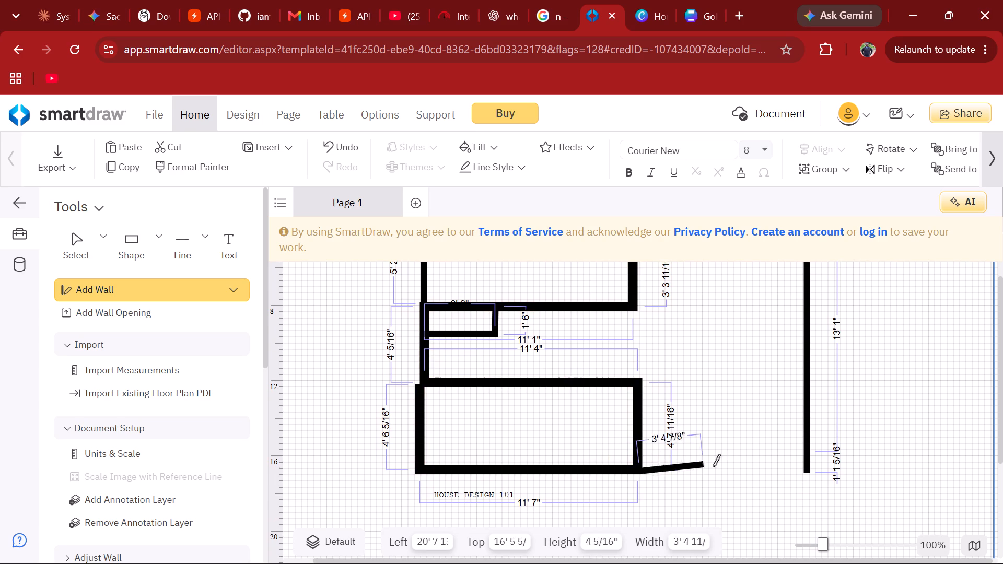
drag(713, 466, 799, 469)
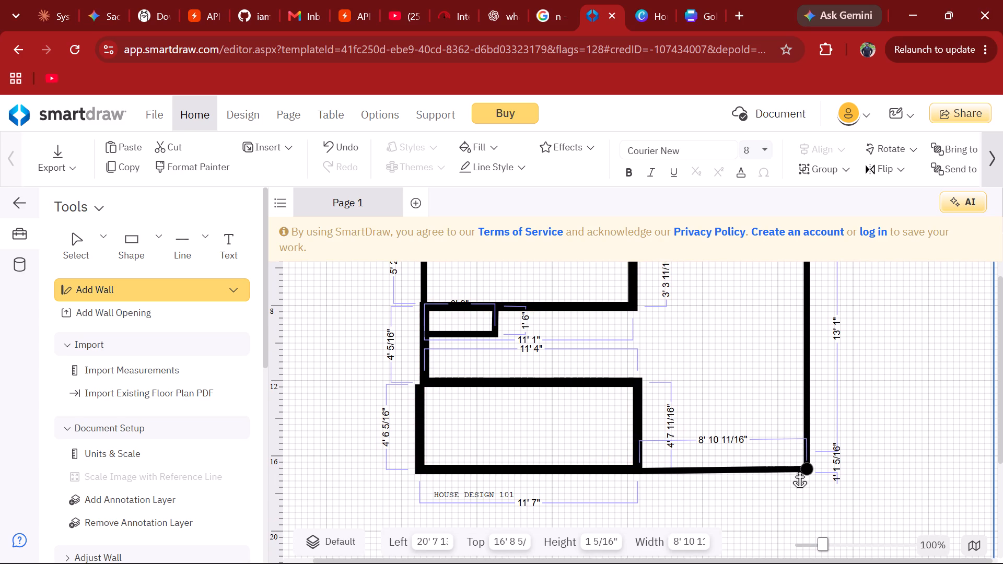
Enclose an upper-right room with a vertical wall about 5' 7" down from the top wall and a horizontal wall about 6' 3" long.
scroll(736, 391, up, 1)
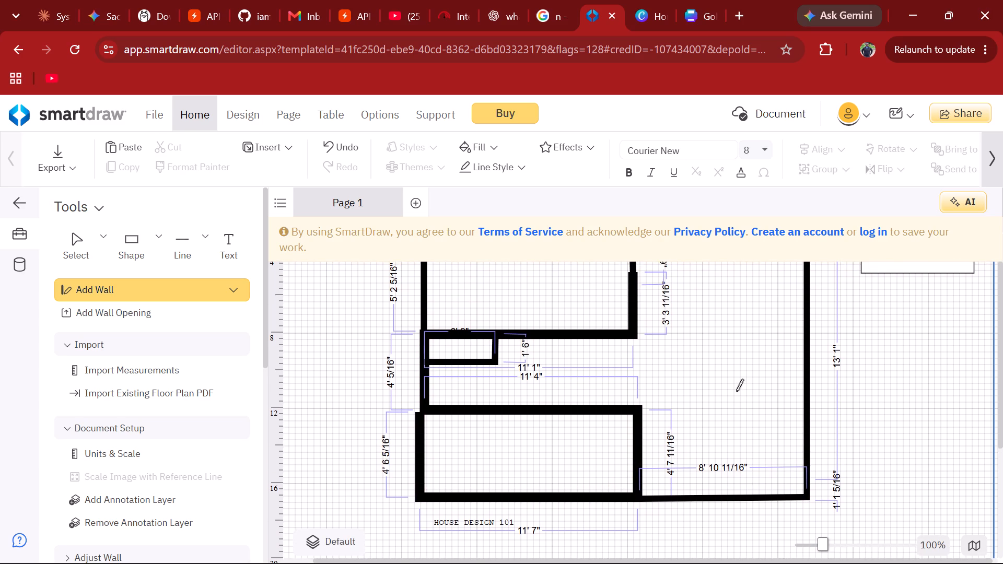
scroll(736, 391, up, 1)
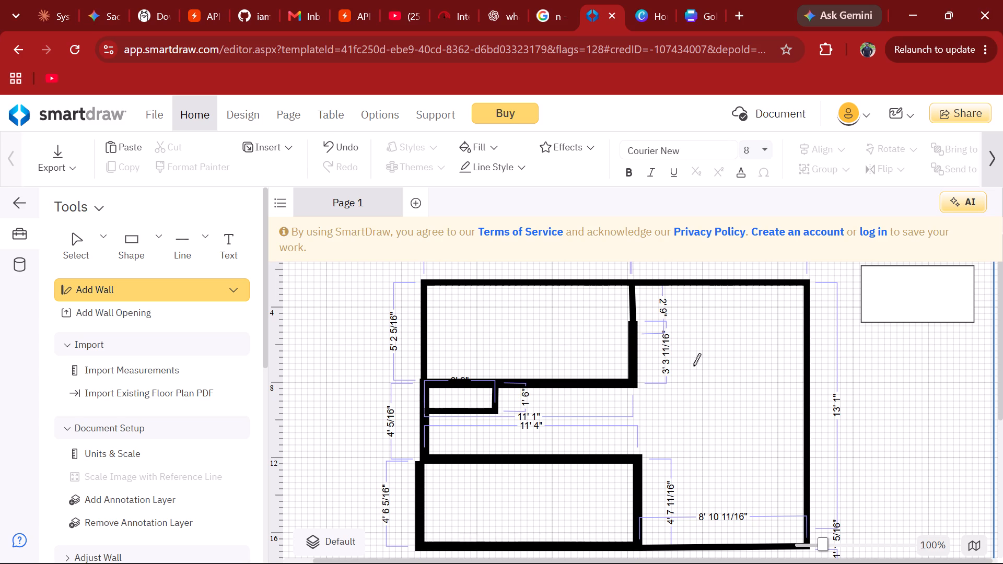
scroll(693, 366, down, 1)
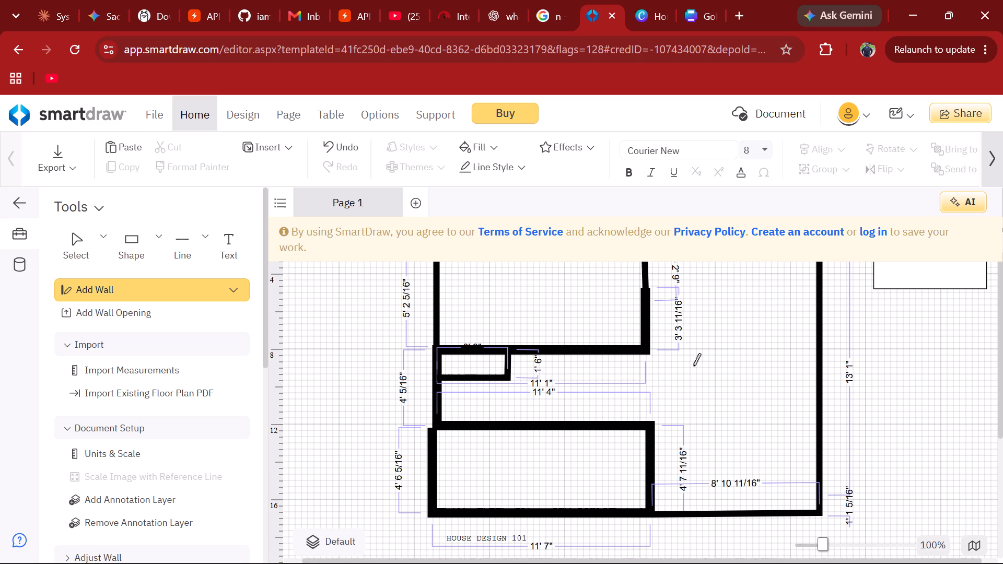
scroll(693, 366, up, 1)
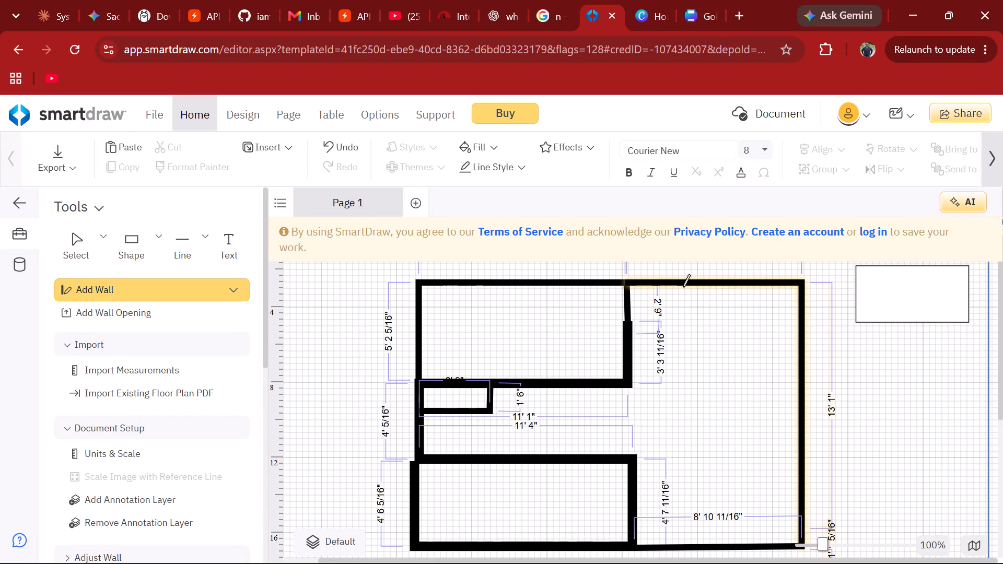
drag(683, 287, 684, 386)
drag(684, 386, 724, 387)
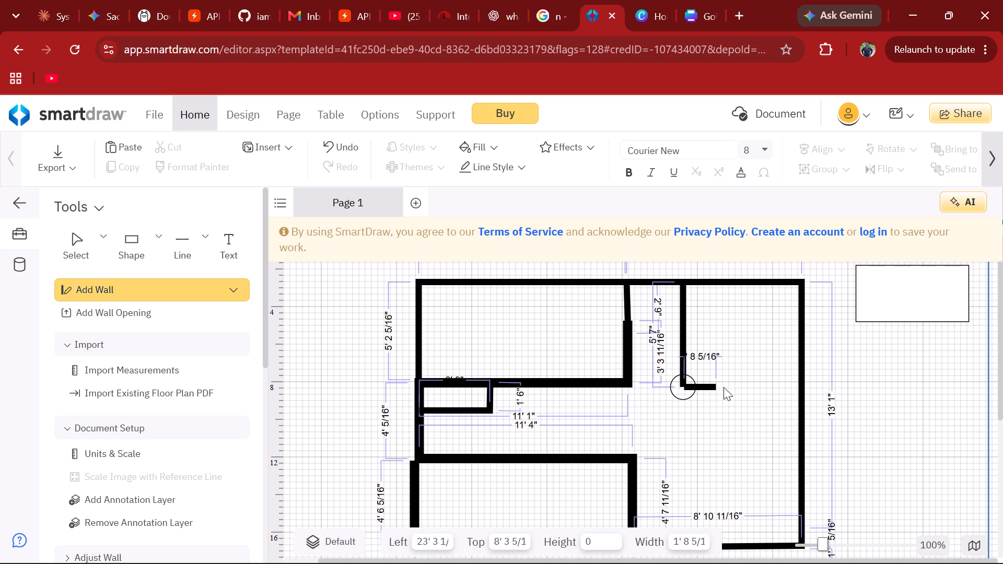
drag(724, 387, 799, 383)
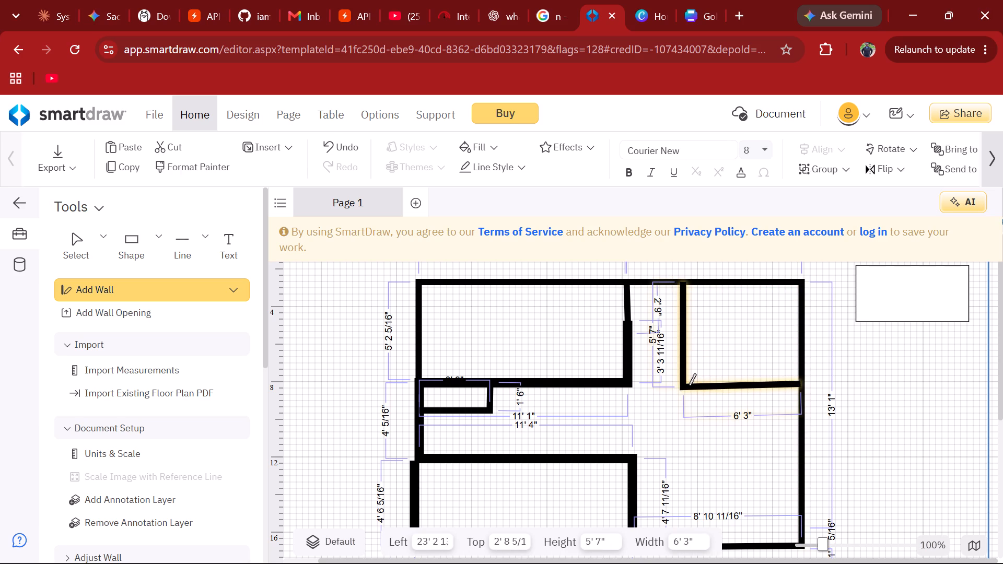
Enclose a lower-right room with a vertical wall about 4' 9" long on the bottom wall and a horizontal wall about 5' 7" long.
scroll(683, 442, down, 1)
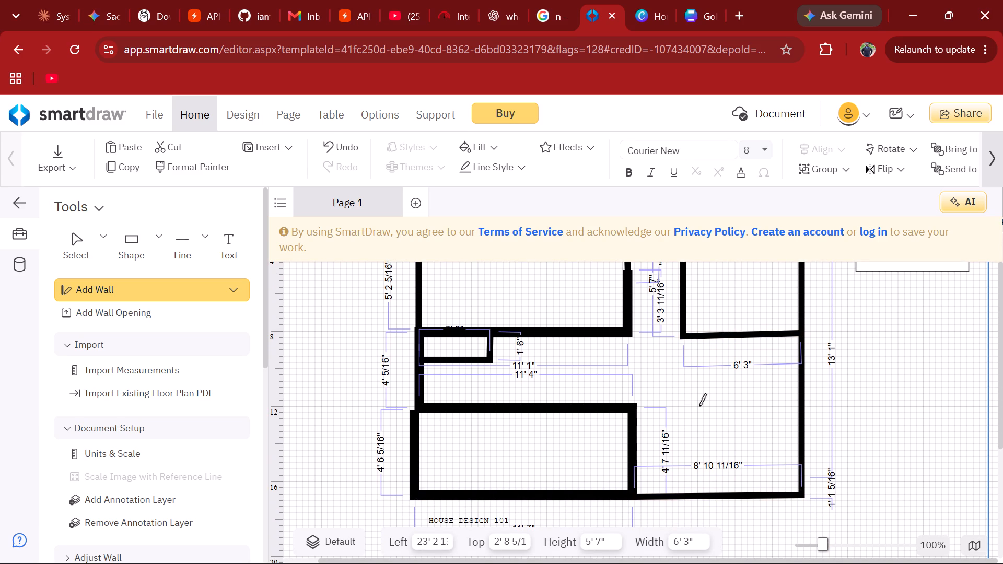
drag(697, 405, 696, 444)
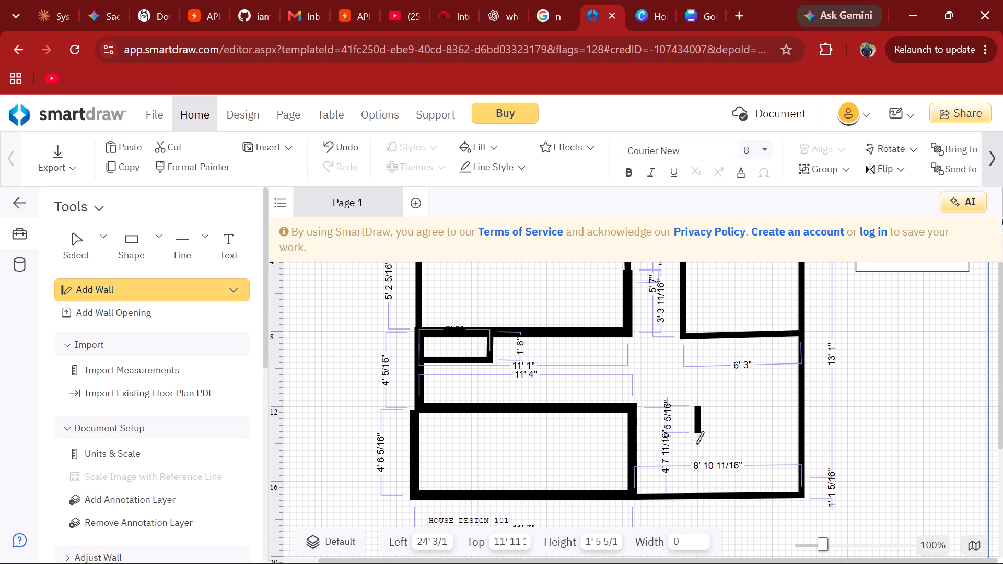
drag(696, 444, 696, 486)
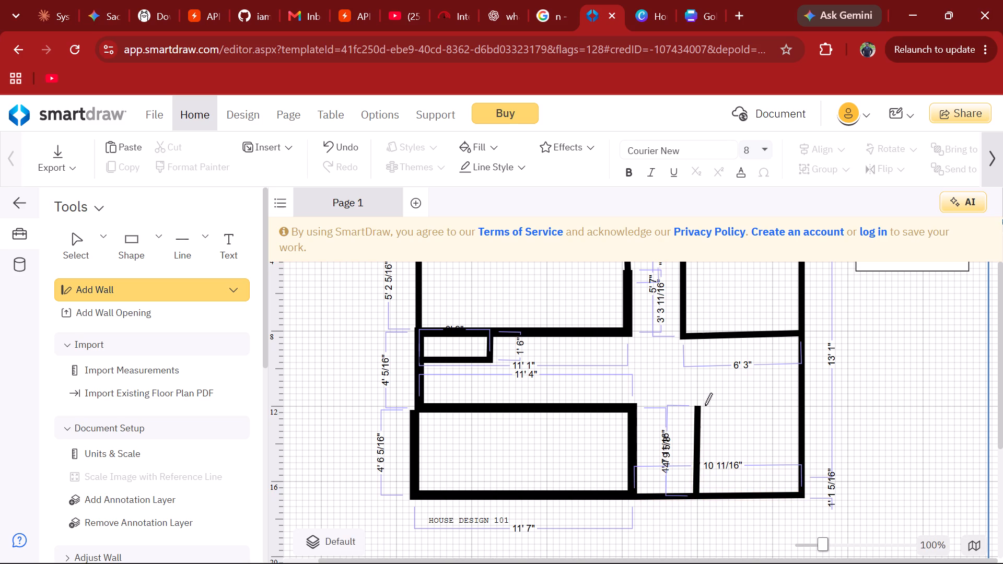
drag(696, 406, 771, 403)
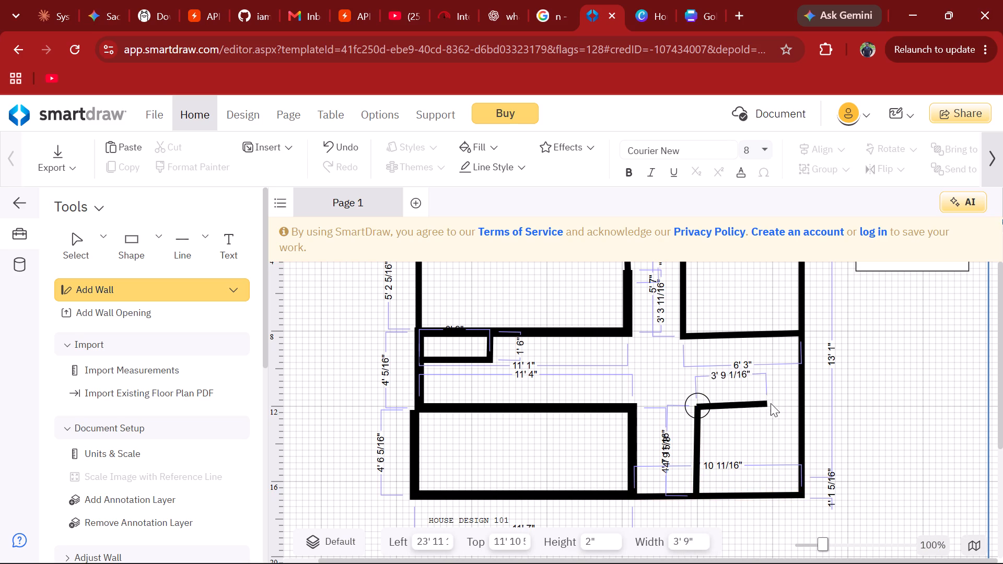
drag(771, 403, 794, 404)
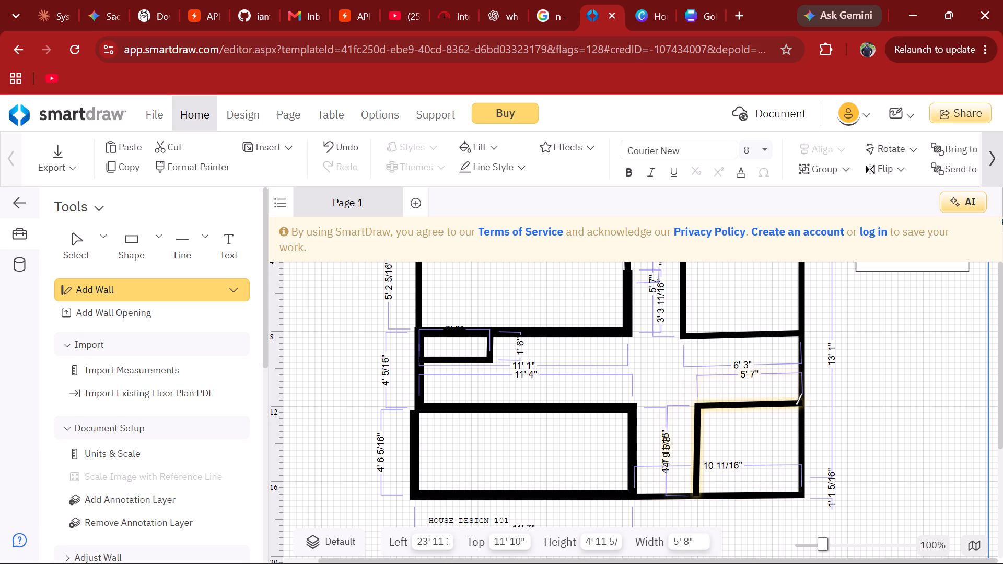
Enclose a small closet about 2' wide and 1' 6" deep in the bottom-right corner of the lower-right room.
scroll(769, 431, down, 1)
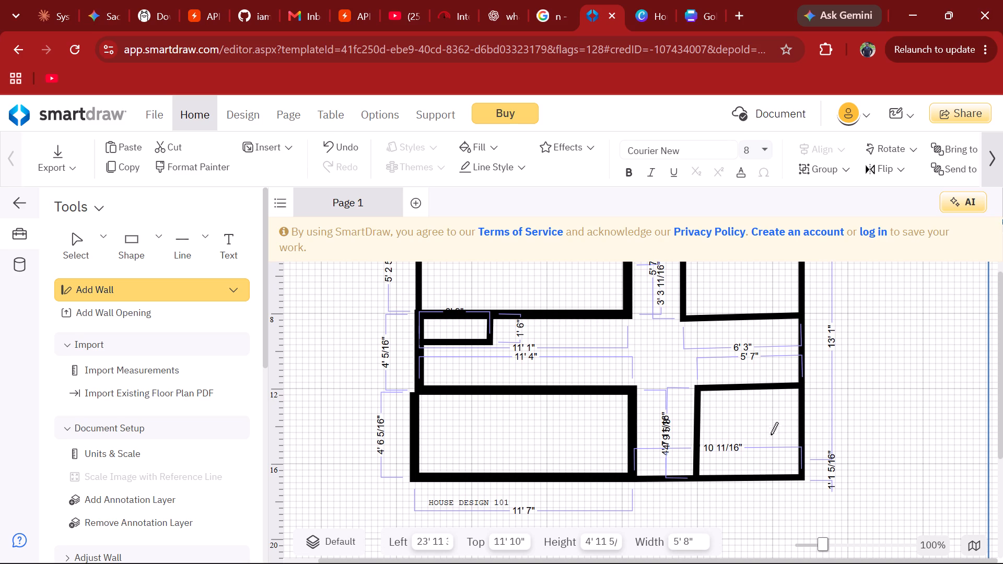
drag(765, 449, 766, 478)
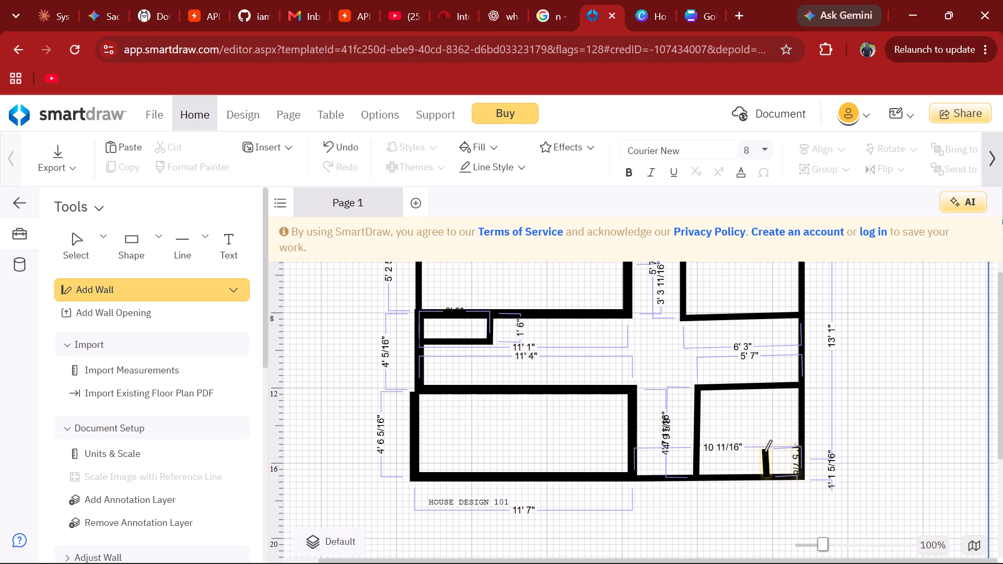
drag(764, 453, 797, 451)
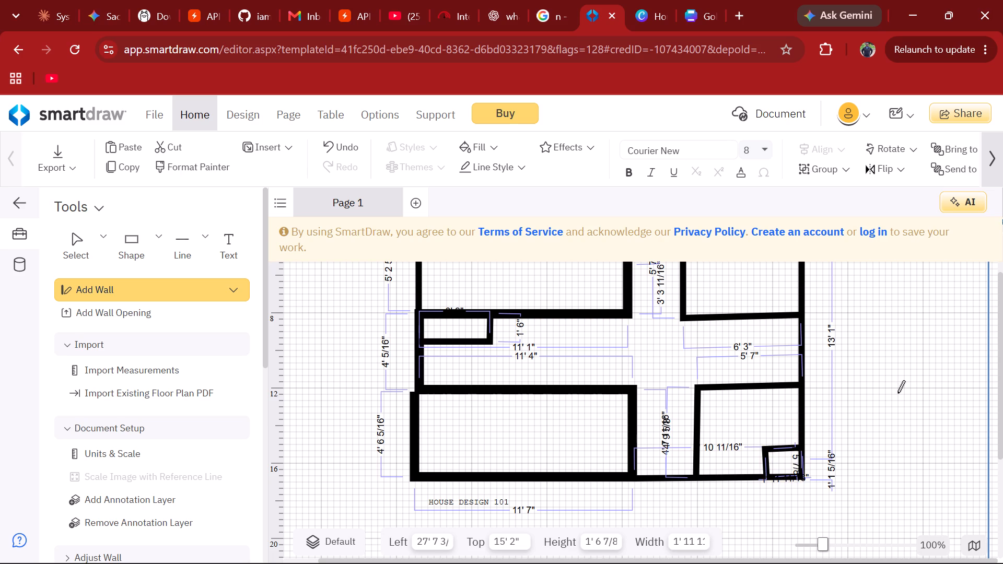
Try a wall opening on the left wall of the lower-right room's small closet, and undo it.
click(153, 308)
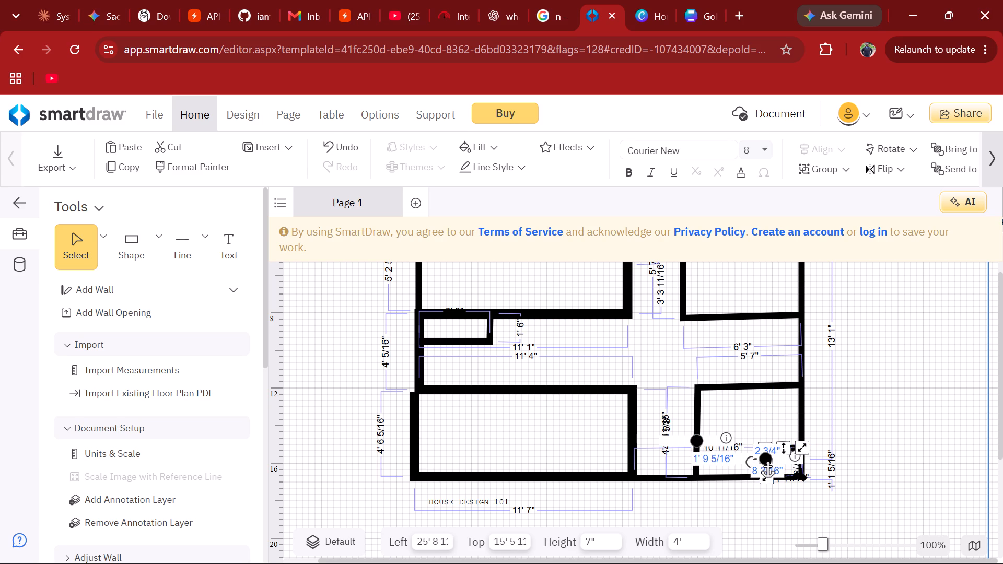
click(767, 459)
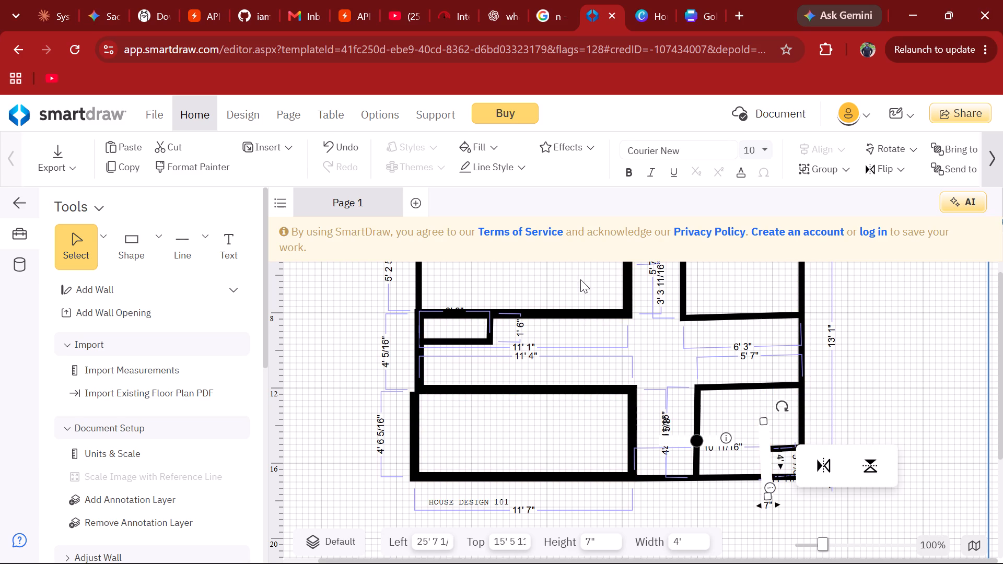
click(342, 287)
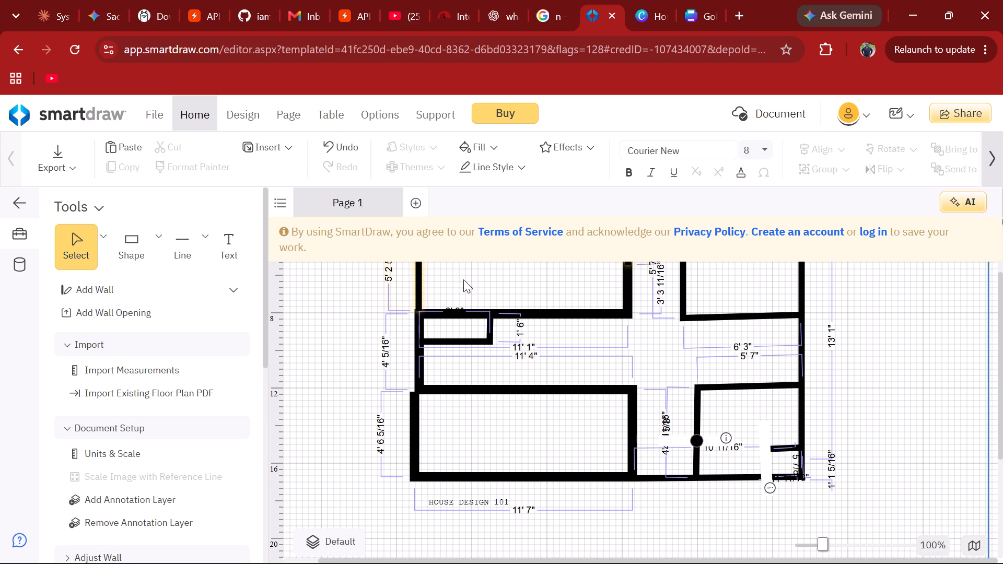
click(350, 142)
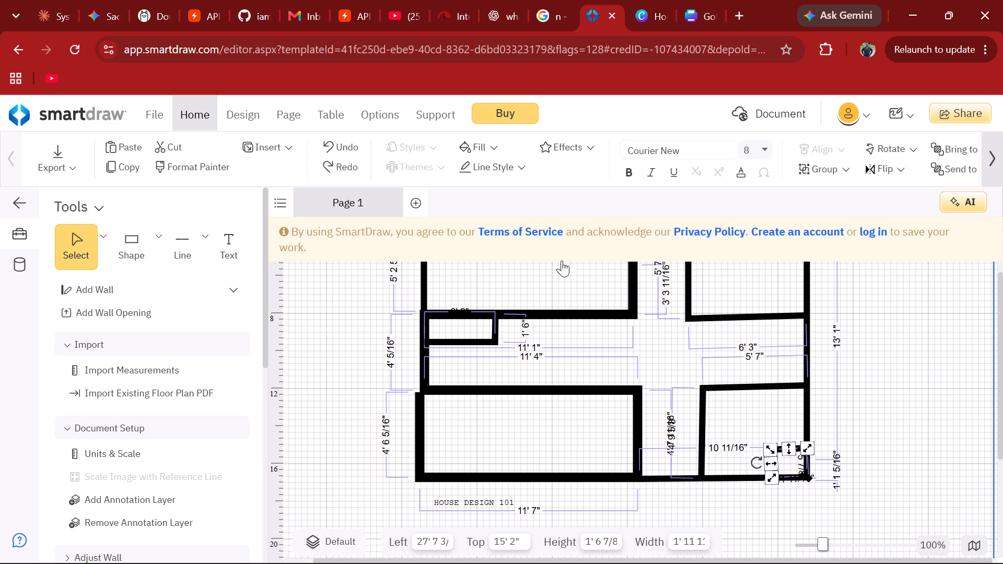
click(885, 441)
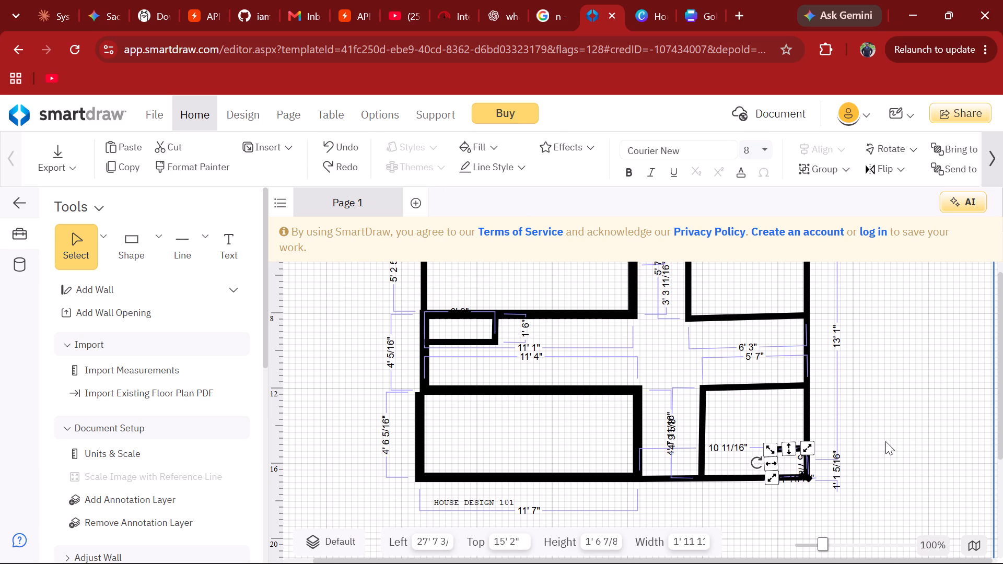
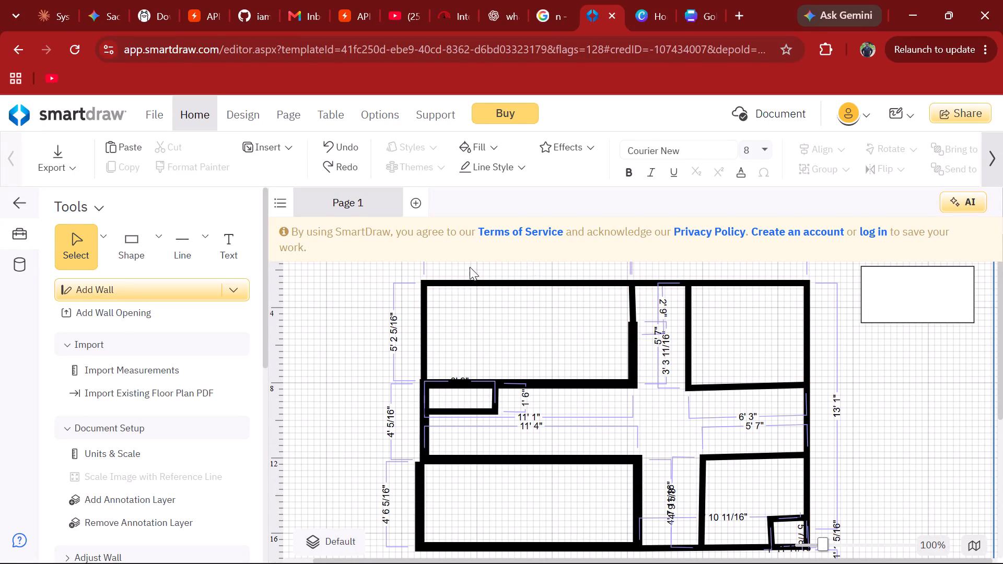
Enclose a small closet about 2' 1" wide and 1' 11" deep with walls in the top-right corner of the upper-right room.
click(136, 290)
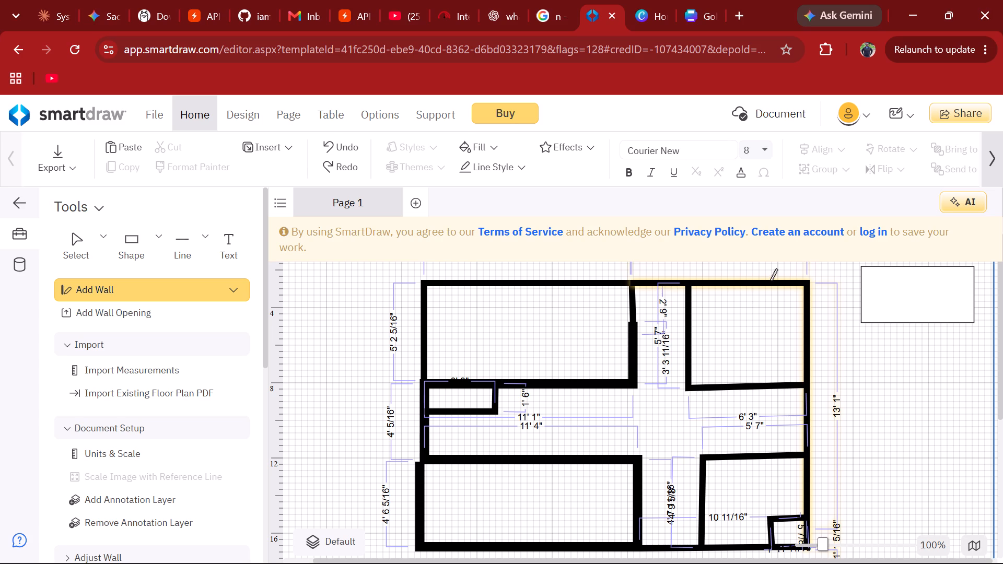
drag(767, 285, 767, 295)
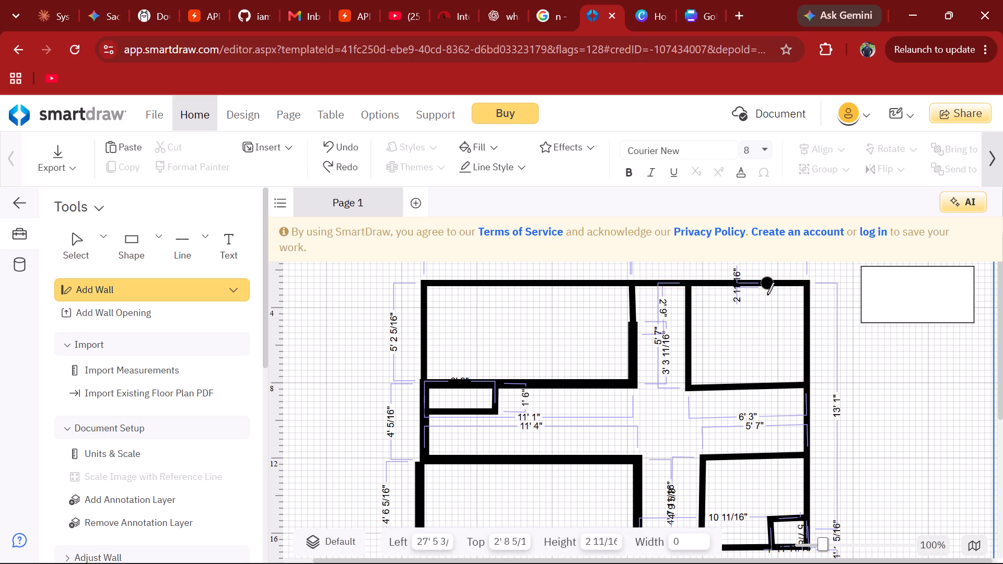
drag(767, 295, 768, 319)
drag(768, 319, 803, 321)
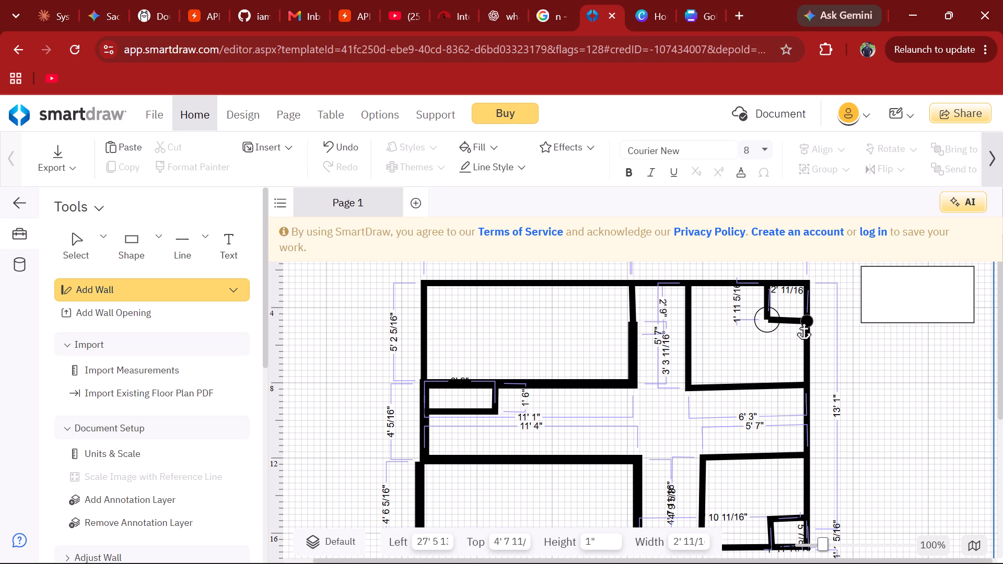
drag(803, 321, 801, 320)
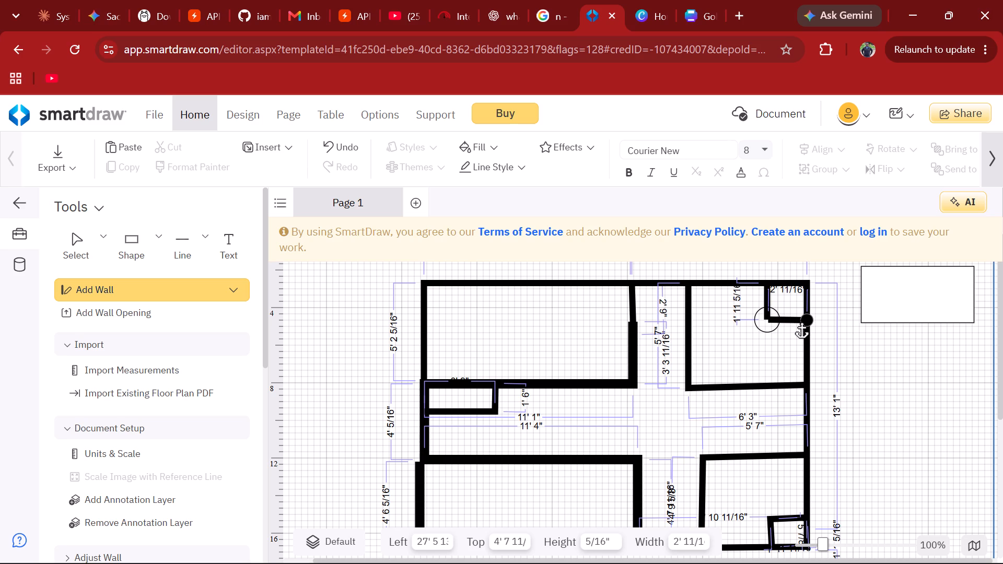
drag(801, 320, 801, 319)
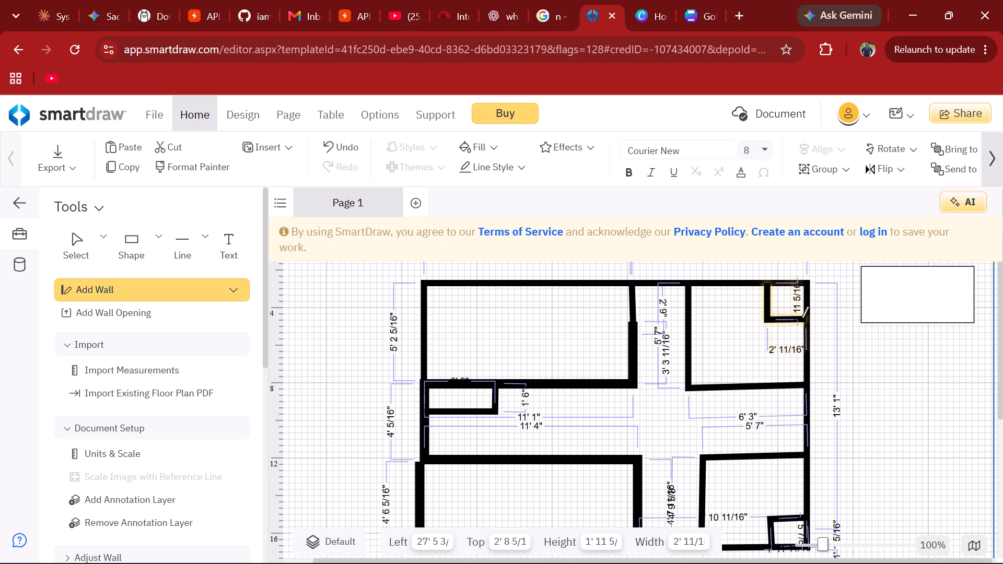
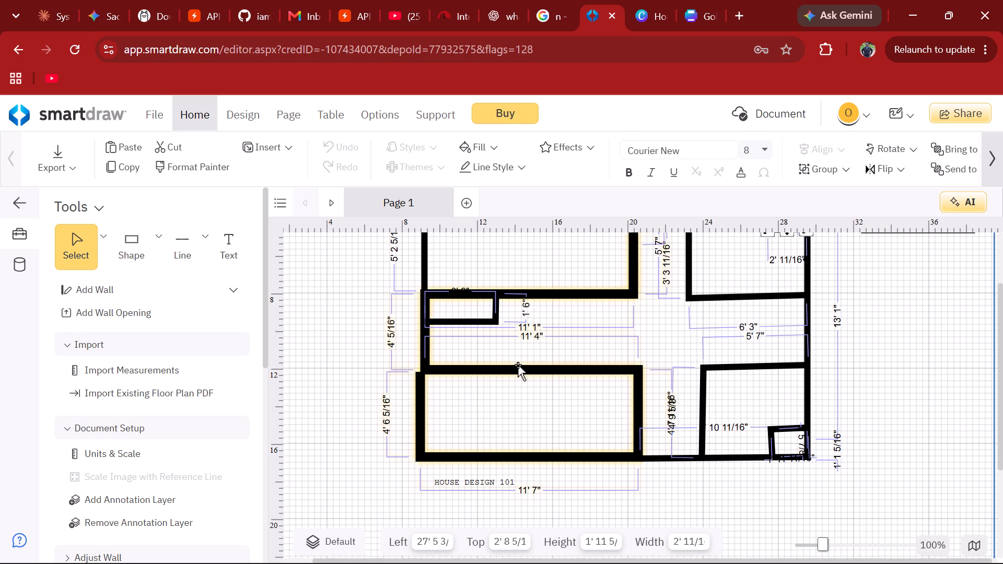
Divide the lower-left room with two aligned vertical lines, about 1' 9" from its upper wall and 2' 1" from its lower wall, leaving a gap between.
scroll(518, 365, down, 1)
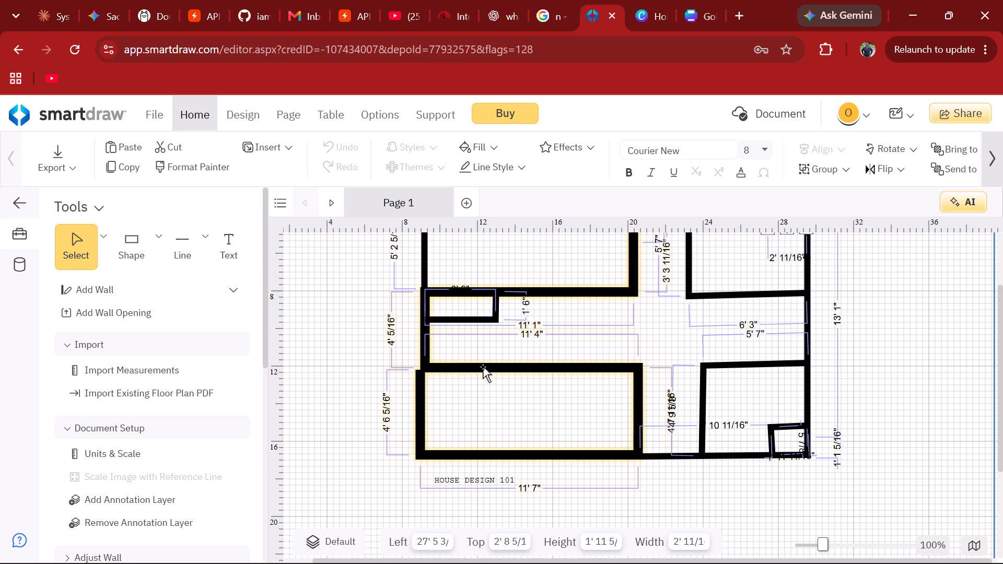
scroll(528, 386, up, 2)
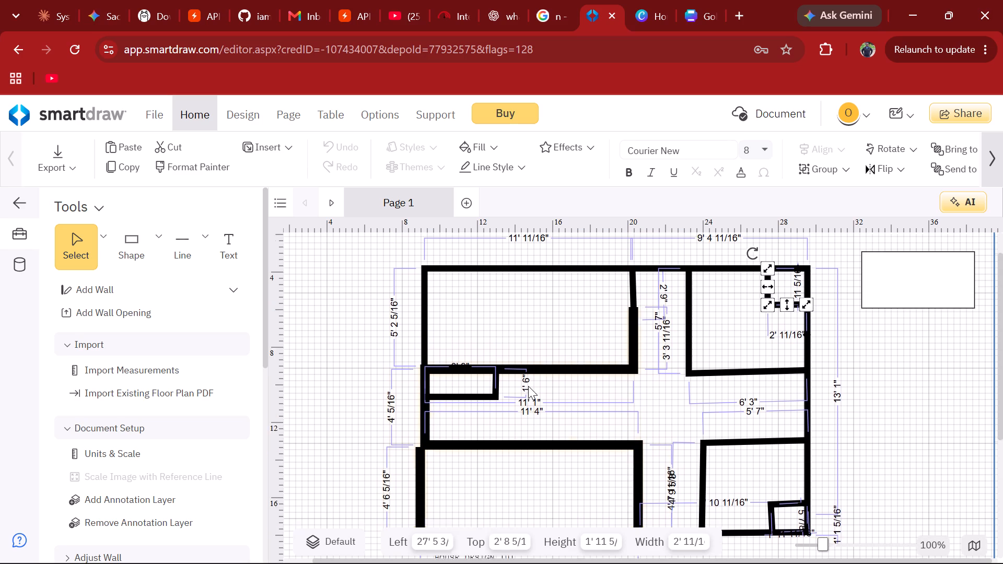
scroll(528, 386, up, 1)
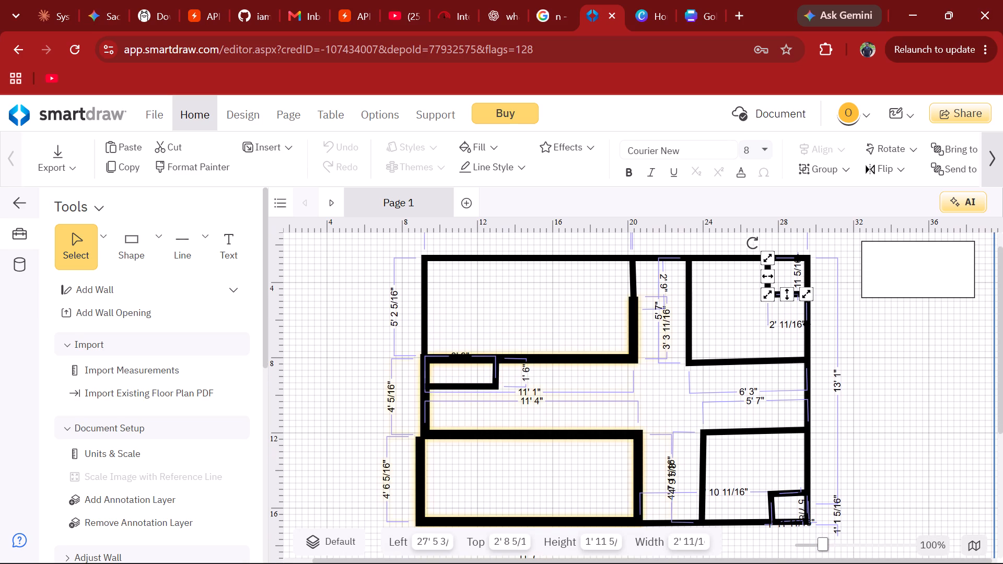
scroll(528, 386, down, 1)
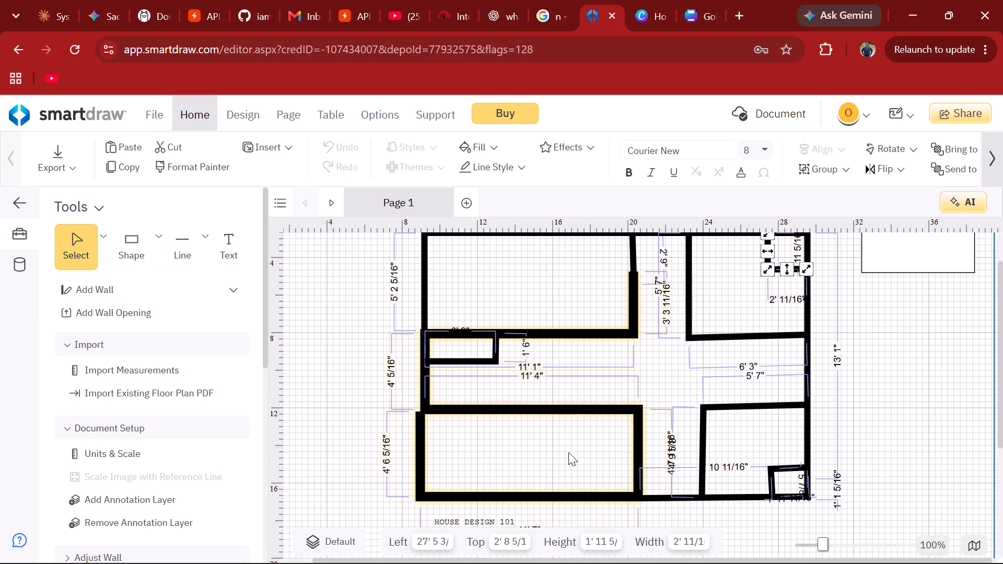
click(185, 237)
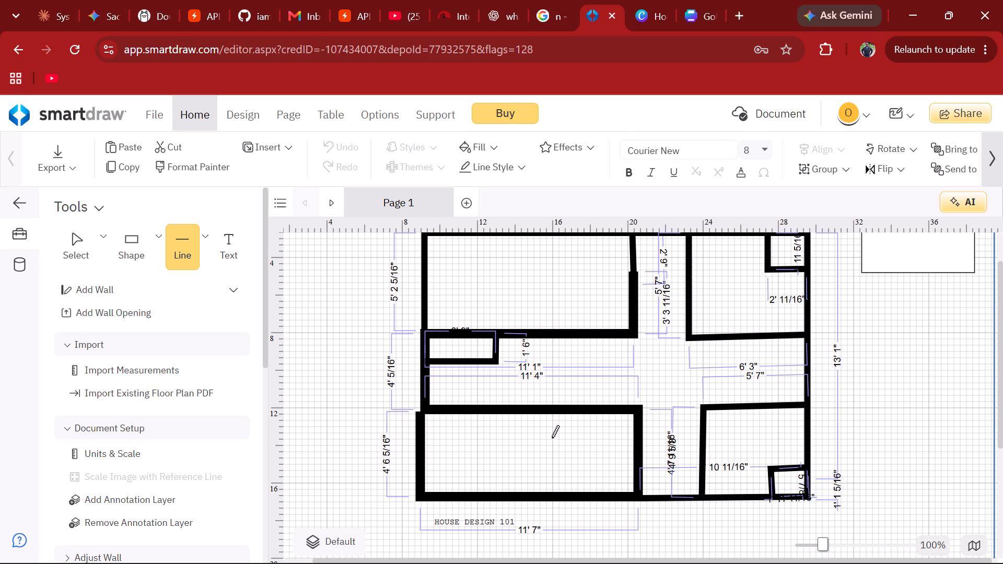
drag(552, 416, 552, 441)
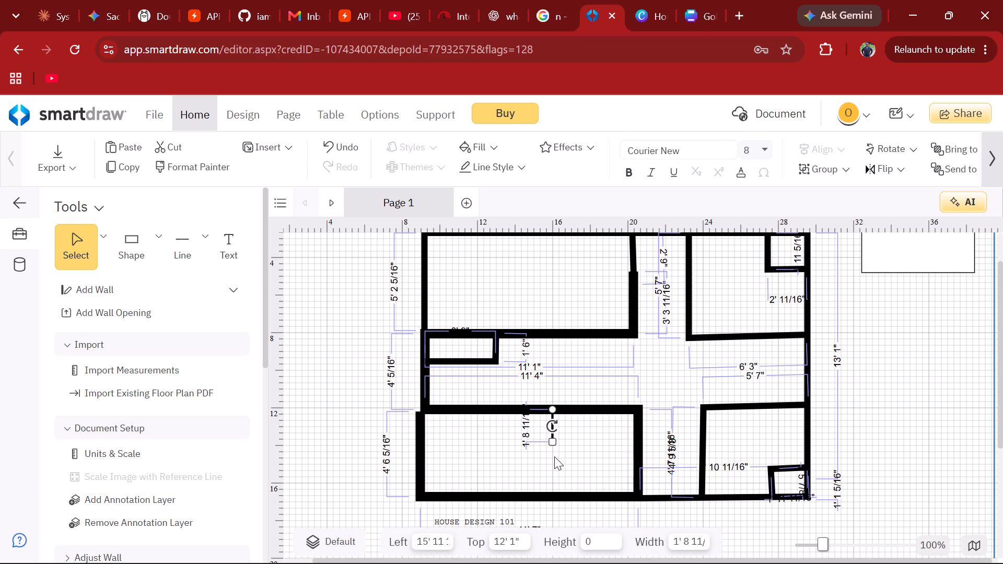
click(189, 244)
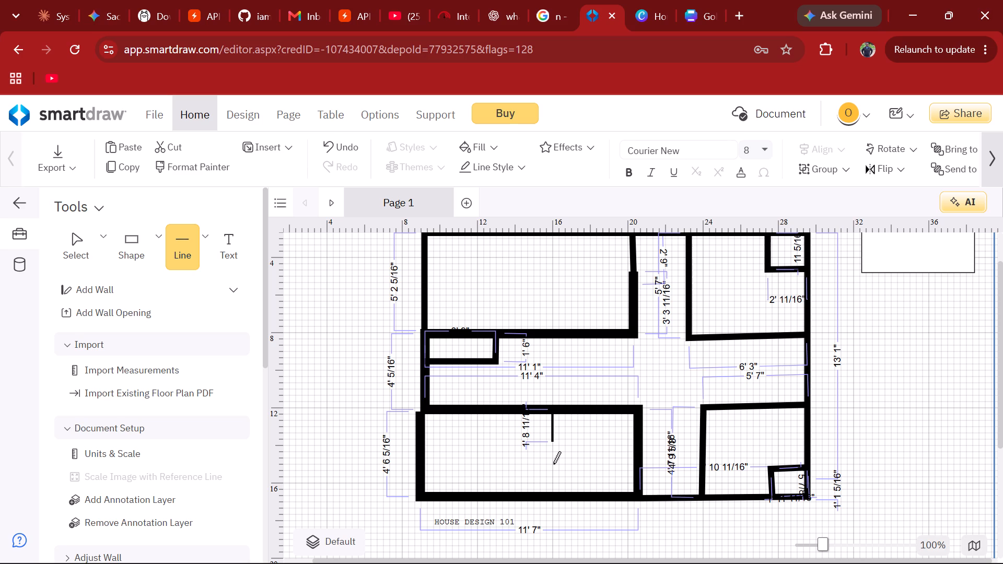
drag(553, 457, 552, 460)
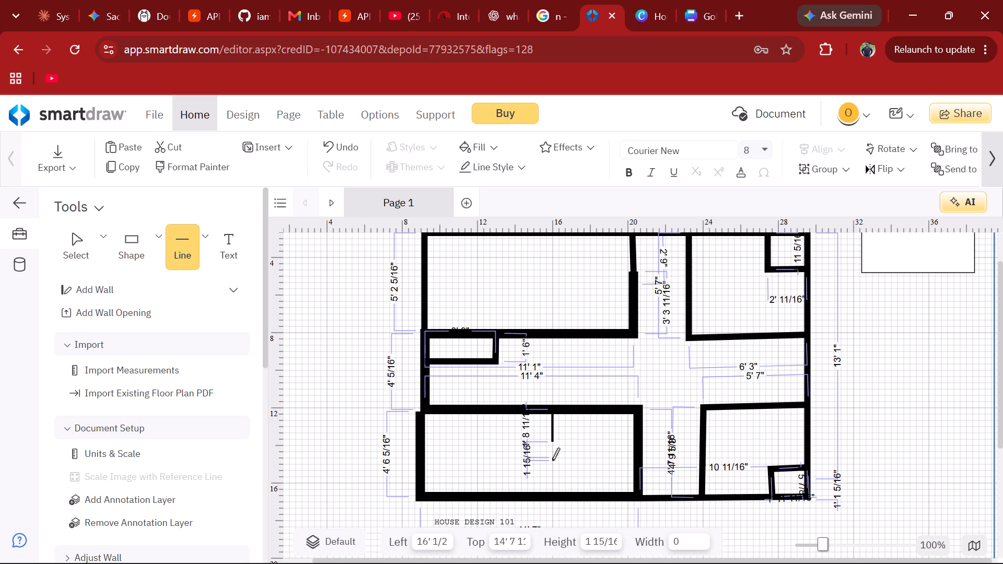
drag(552, 460, 554, 489)
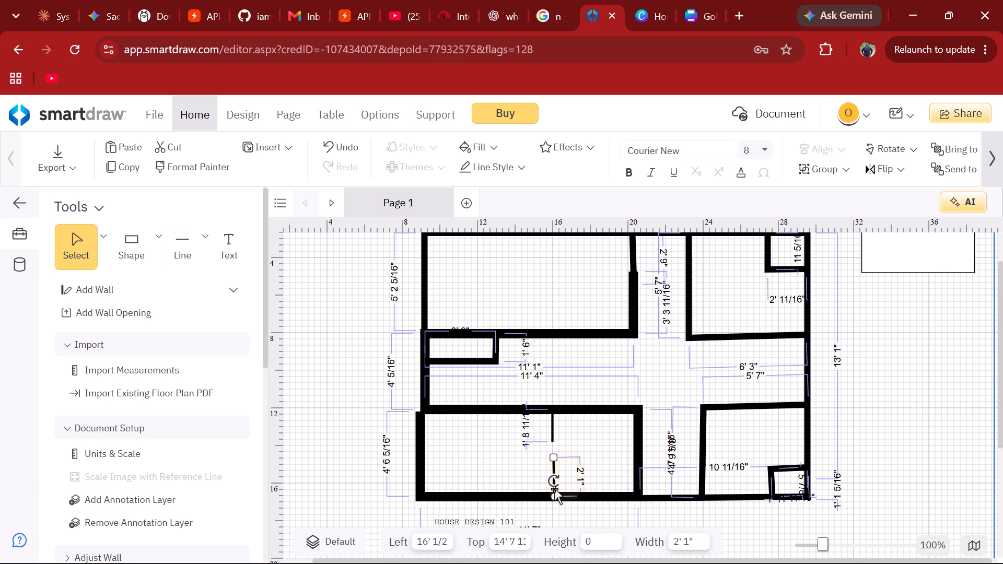
click(610, 428)
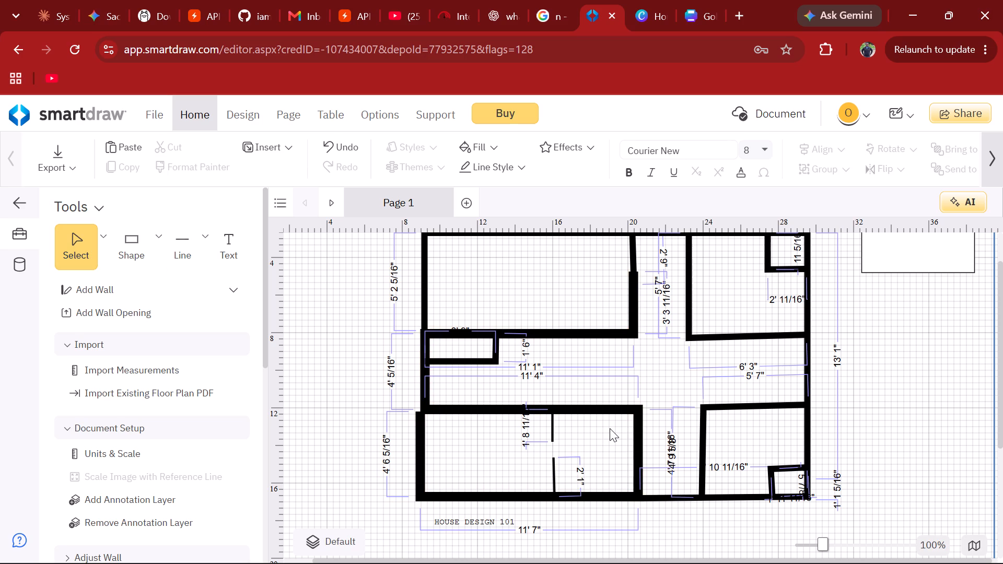
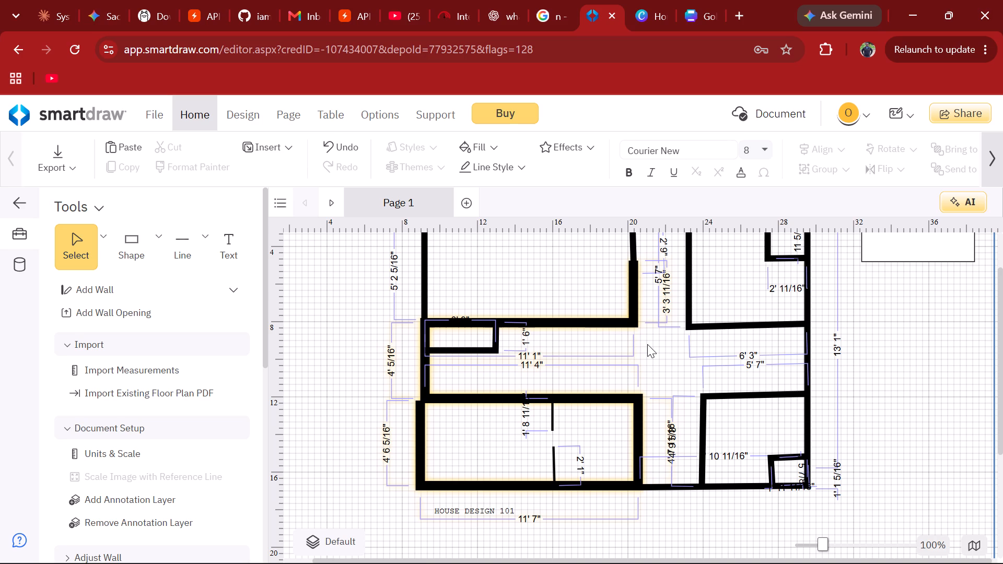
Label the two halves of the partitioned lower-left room "kitchen" beside the bathless hallway side and "dining room" on the outer side.
click(239, 245)
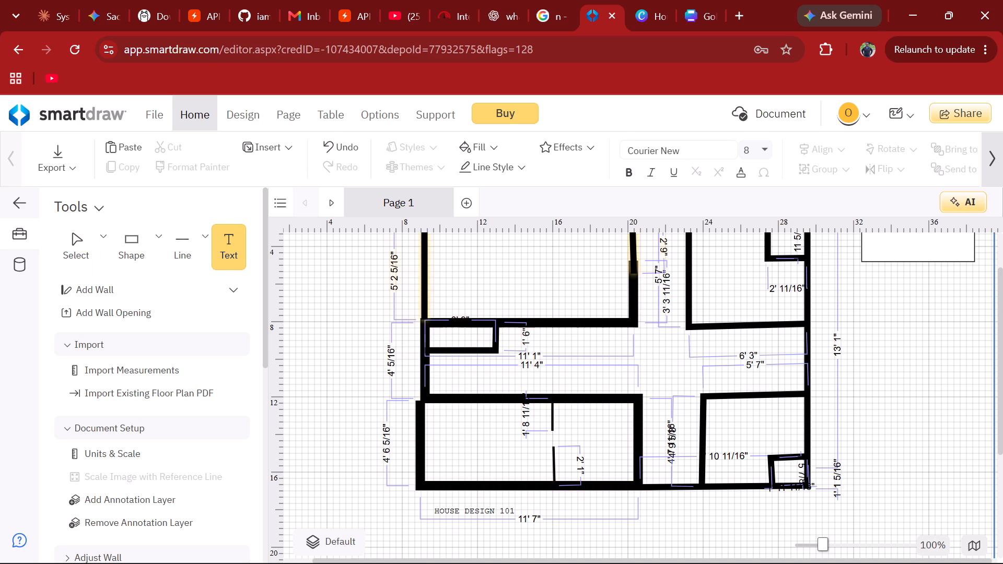
double_click(569, 432)
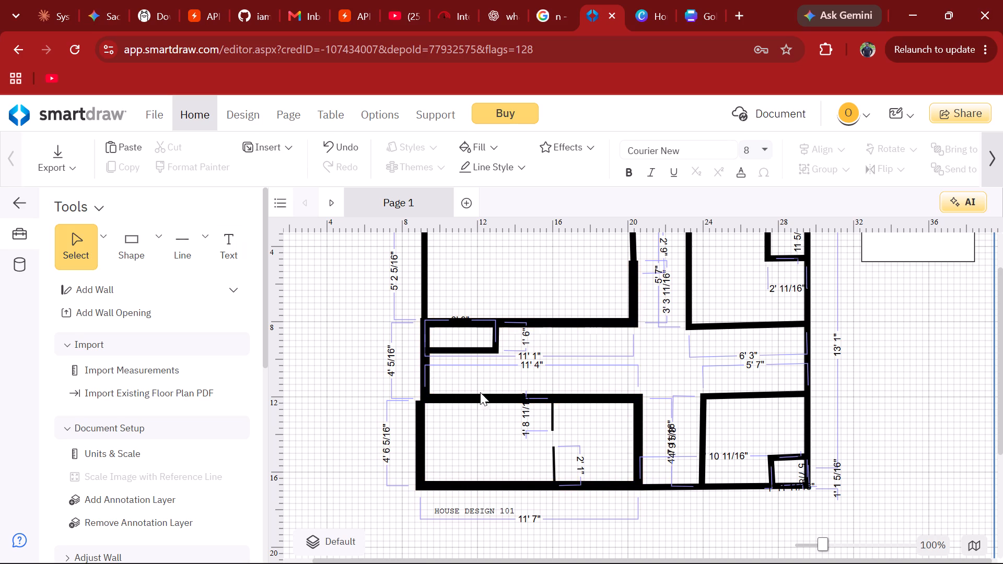
click(230, 254)
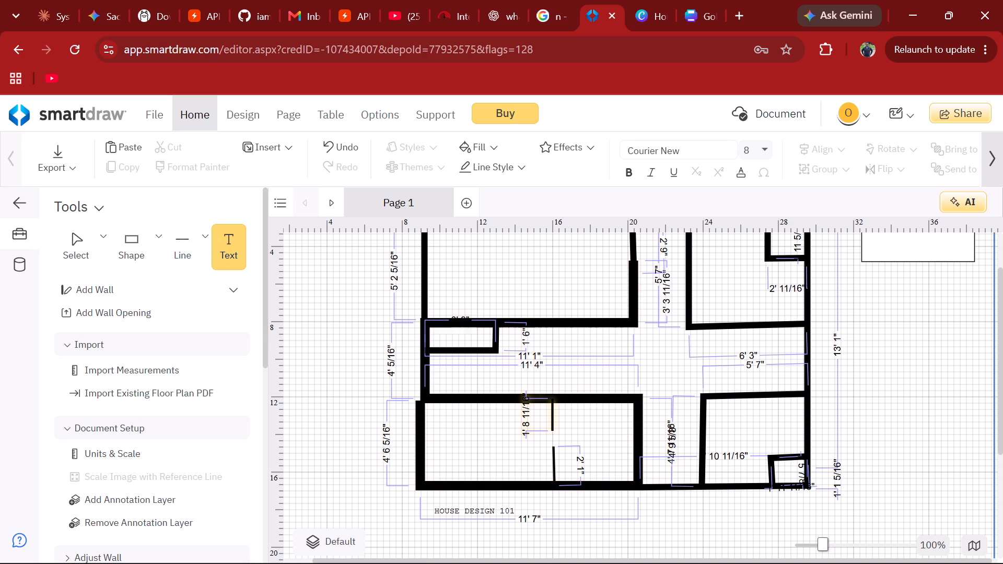
key(k)
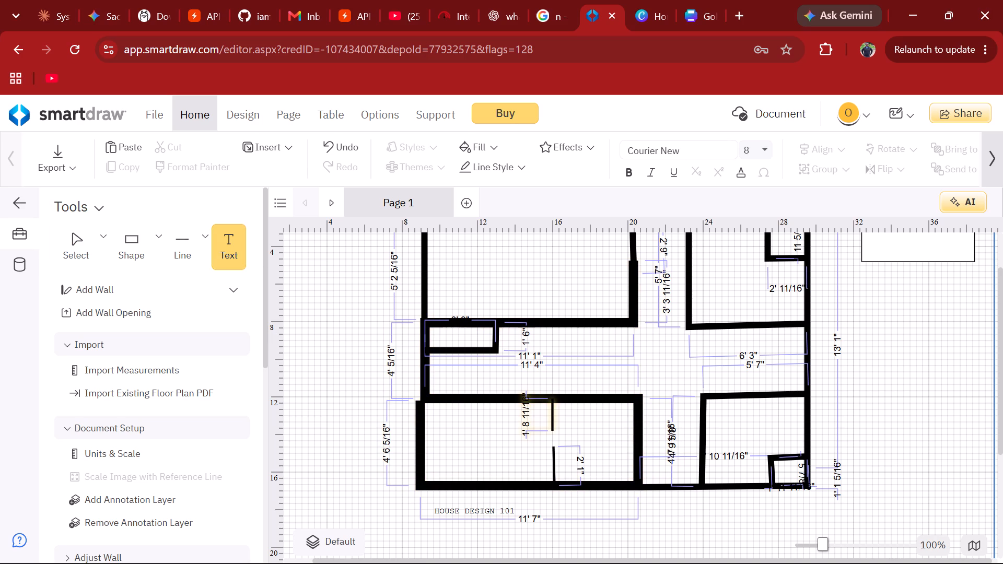
click(576, 428)
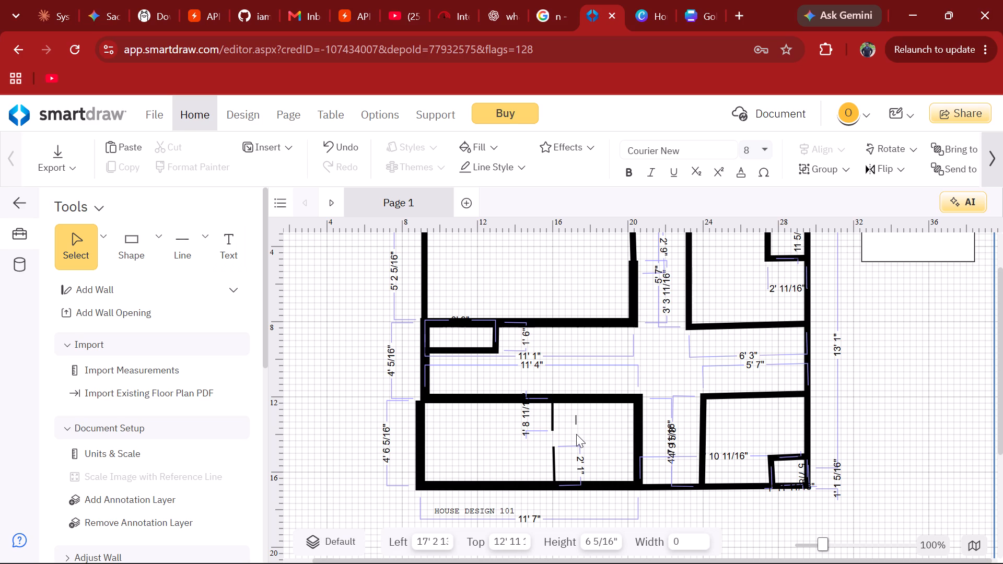
text(kitche)
key(n)
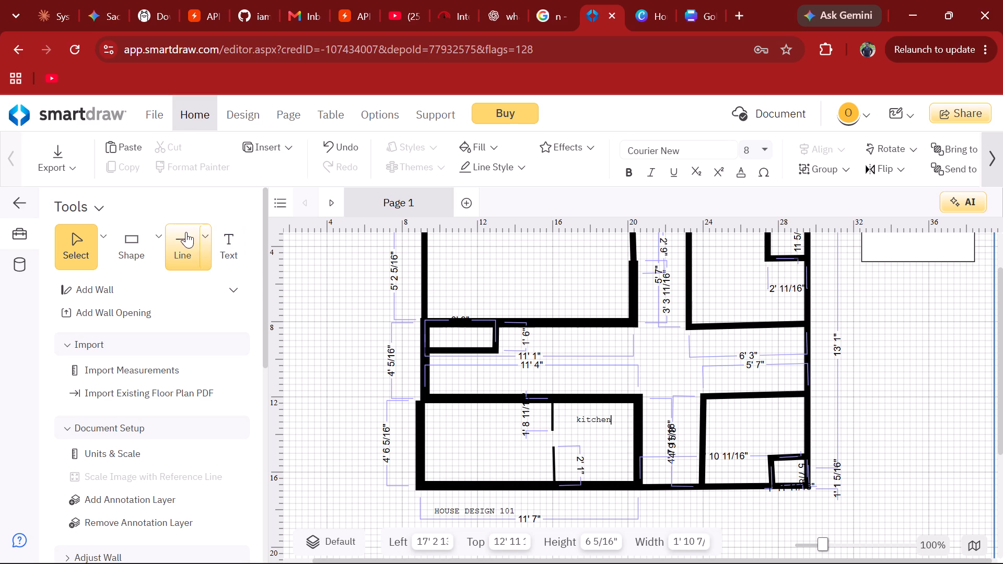
click(238, 236)
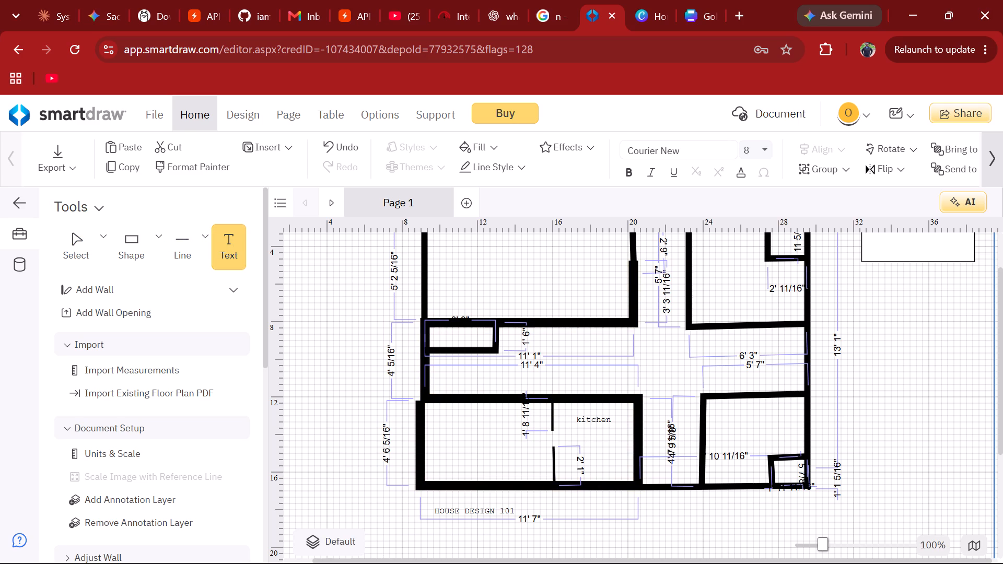
click(456, 433)
text(dining room)
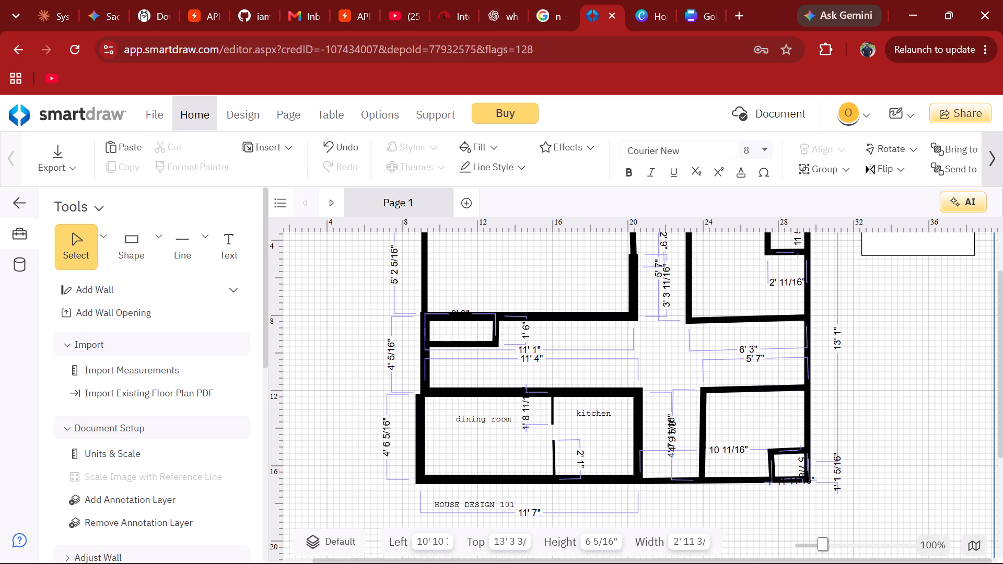
Label the lower-right room "bedroom" and the small enclosure in its lower corner "bath".
scroll(456, 433, up, 1)
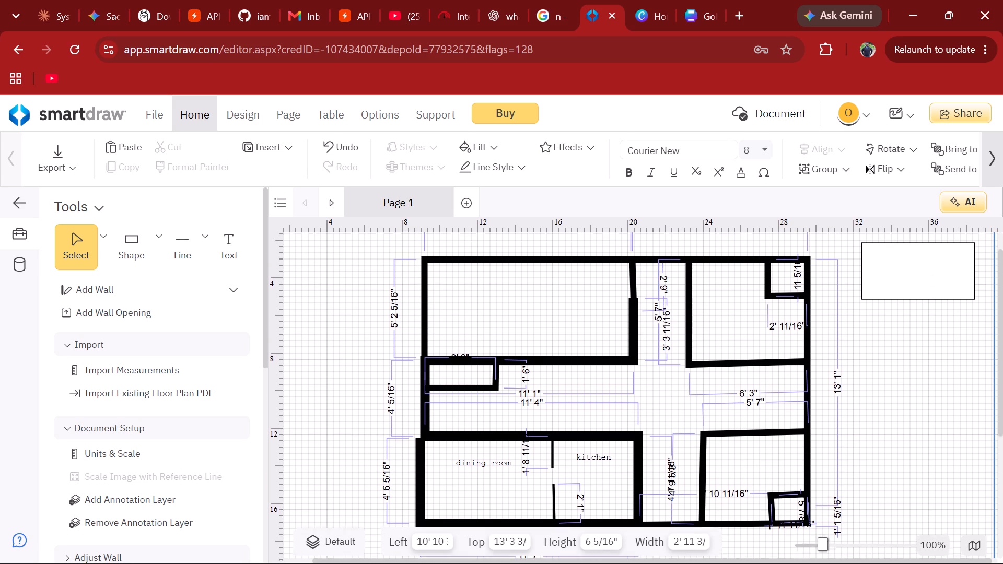
scroll(456, 433, up, 1)
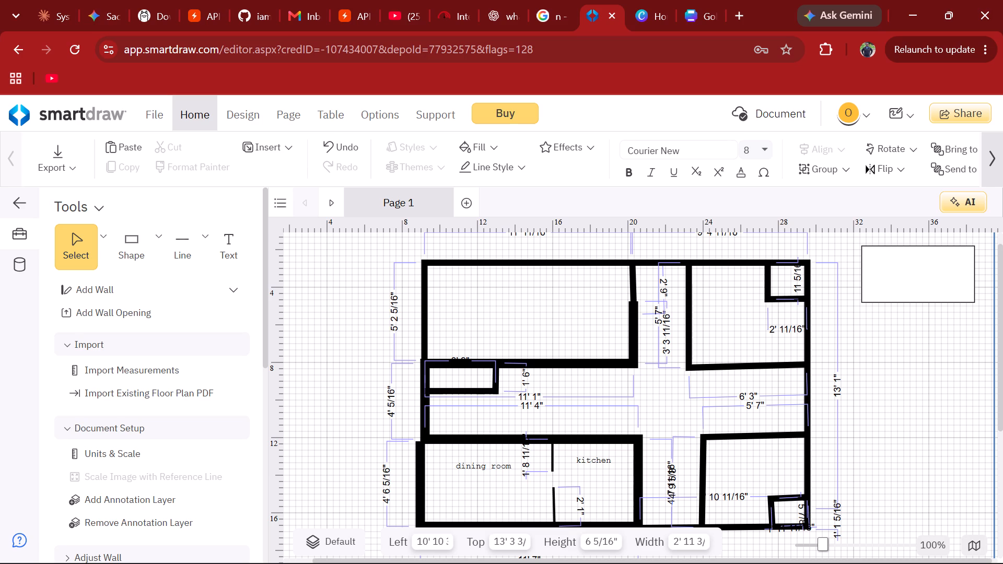
scroll(456, 433, up, 1)
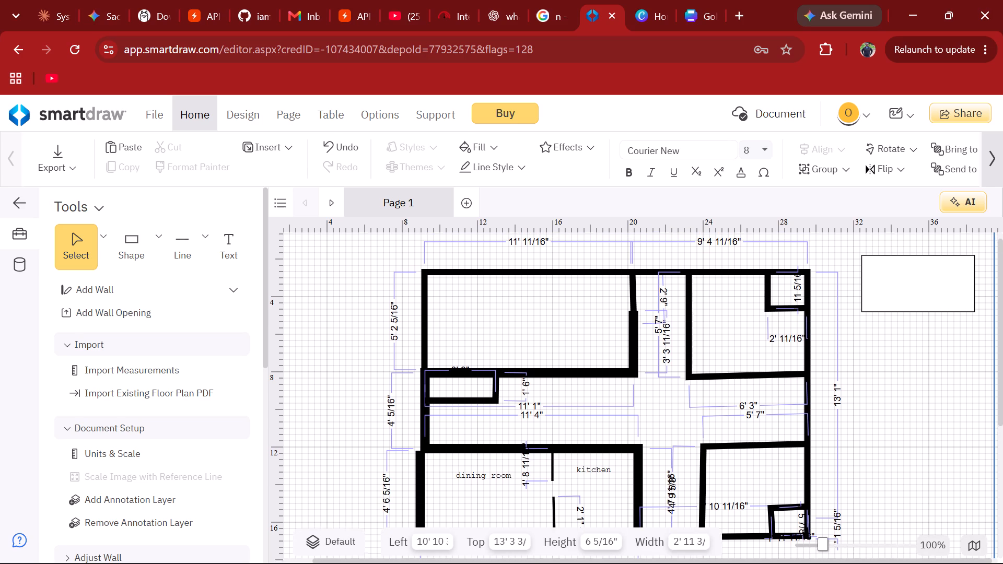
scroll(456, 433, up, 1)
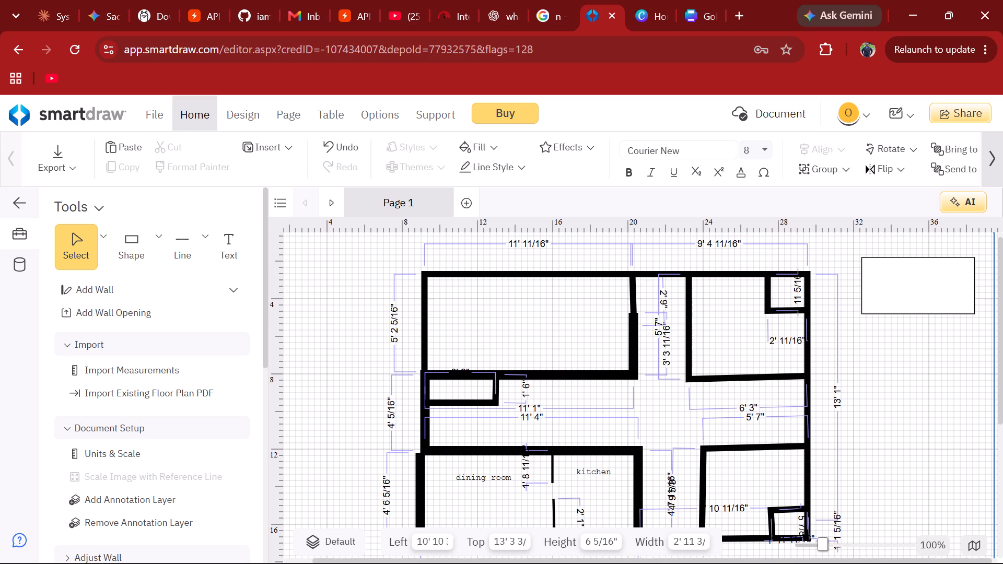
scroll(456, 433, down, 1)
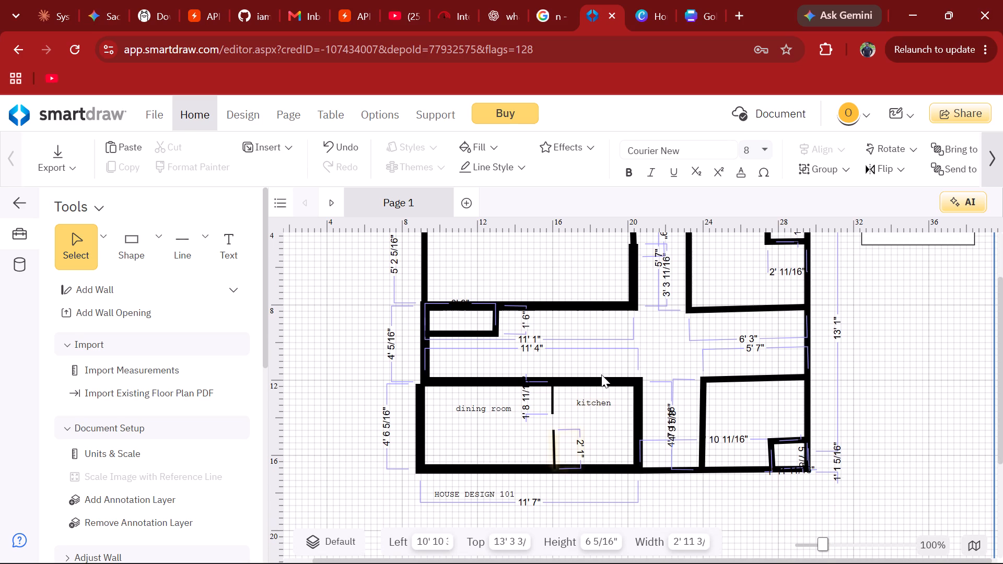
click(232, 228)
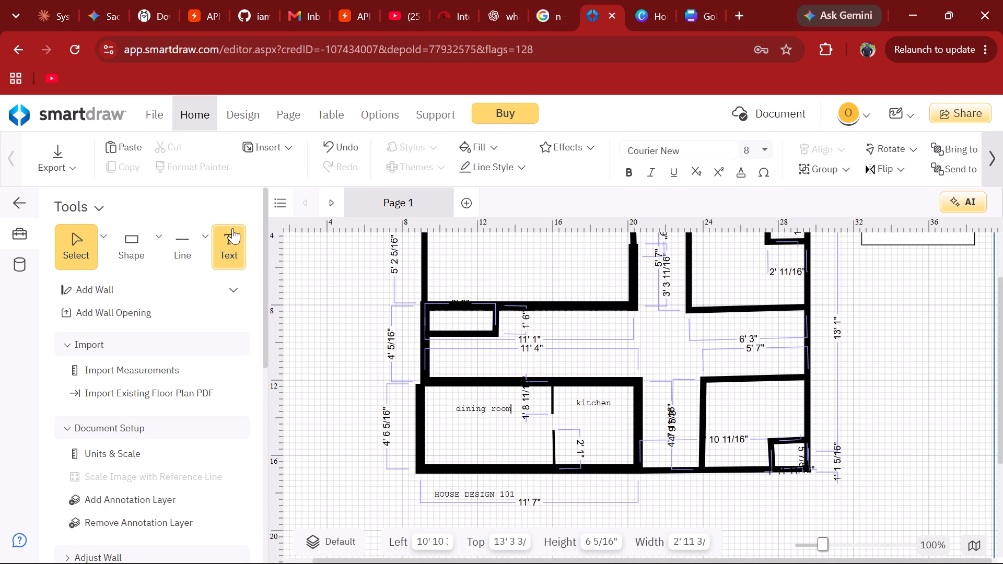
click(719, 406)
text(bedroom)
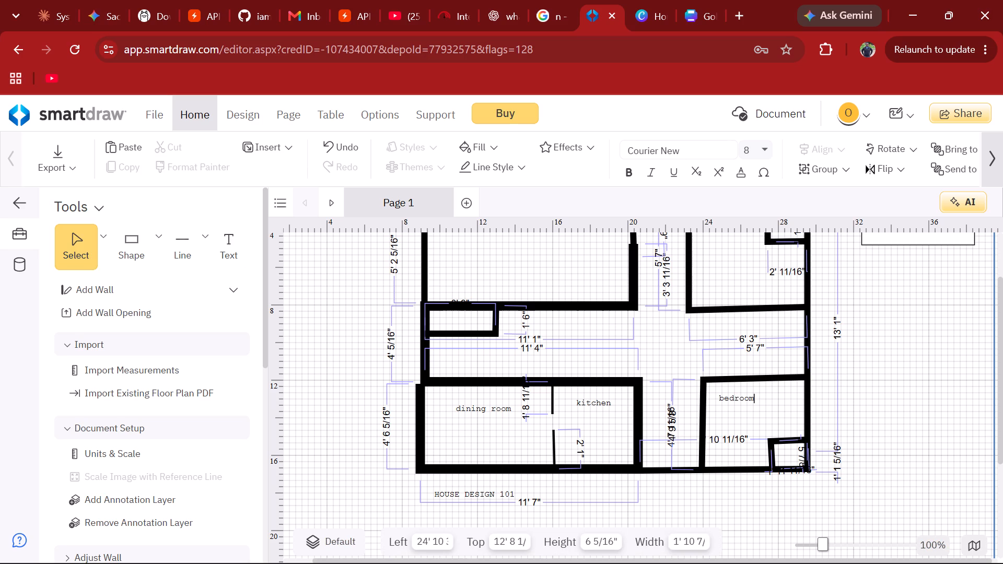
key(space)
key(1)
key(BackSpace)
click(226, 237)
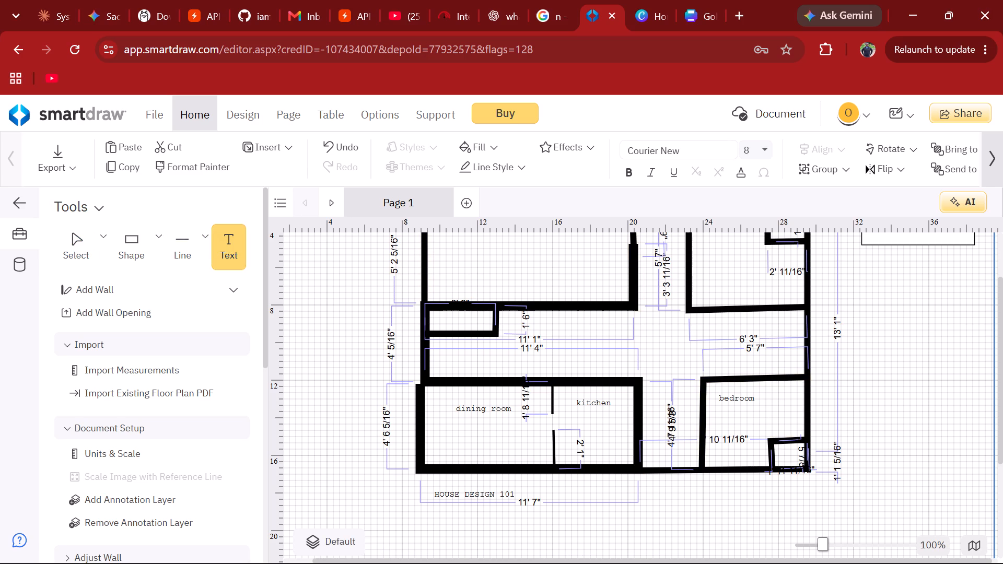
click(780, 458)
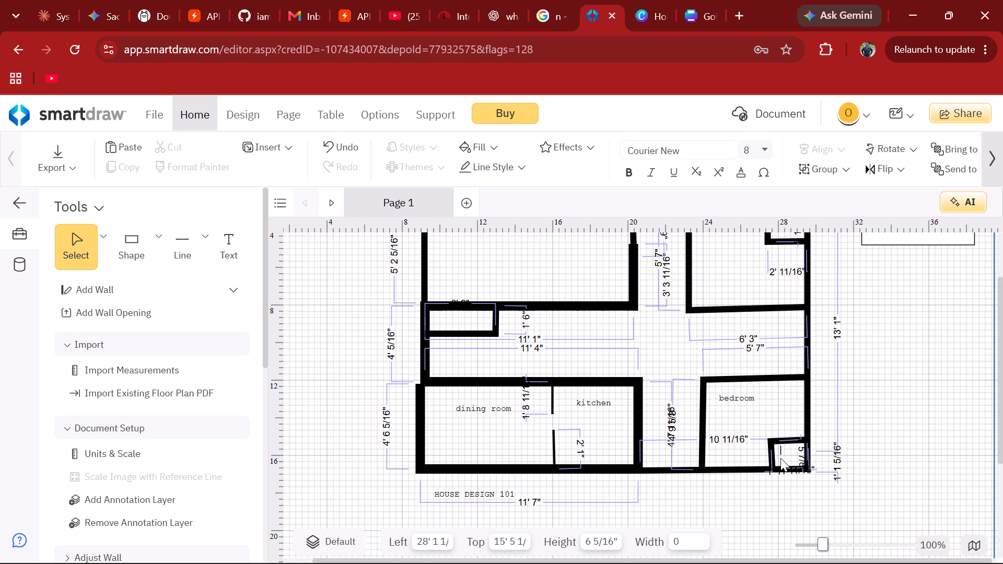
text(bath)
Label the upper-right room "master bedroom" and the small enclosure in its upper corner "bath".
scroll(765, 432, down, 2)
scroll(766, 429, up, 1)
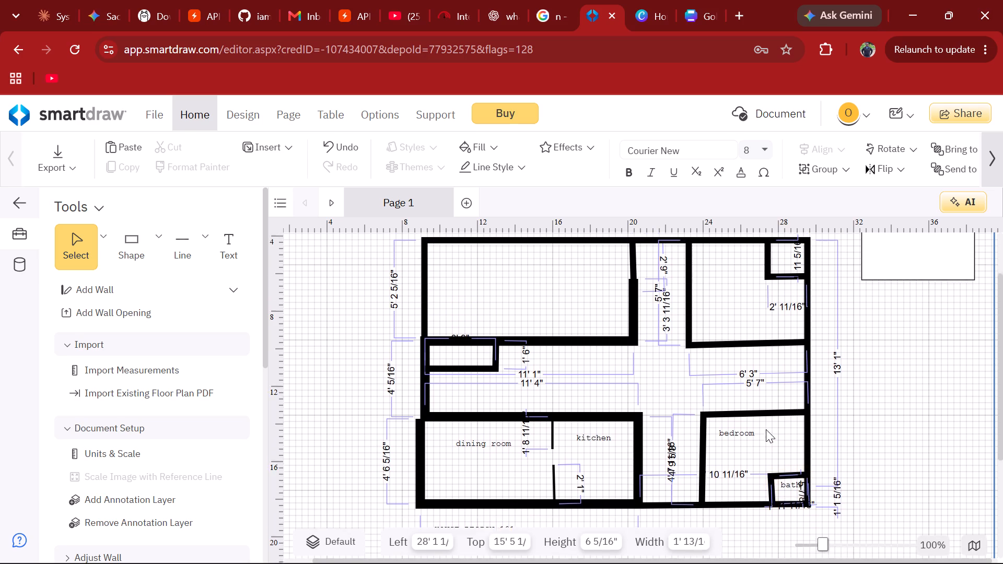
scroll(766, 429, up, 1)
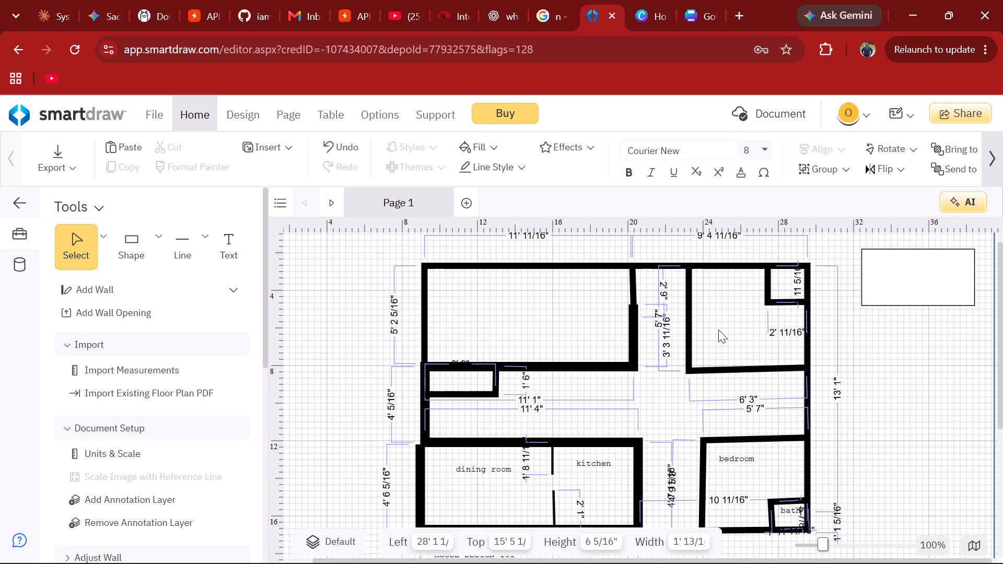
click(231, 237)
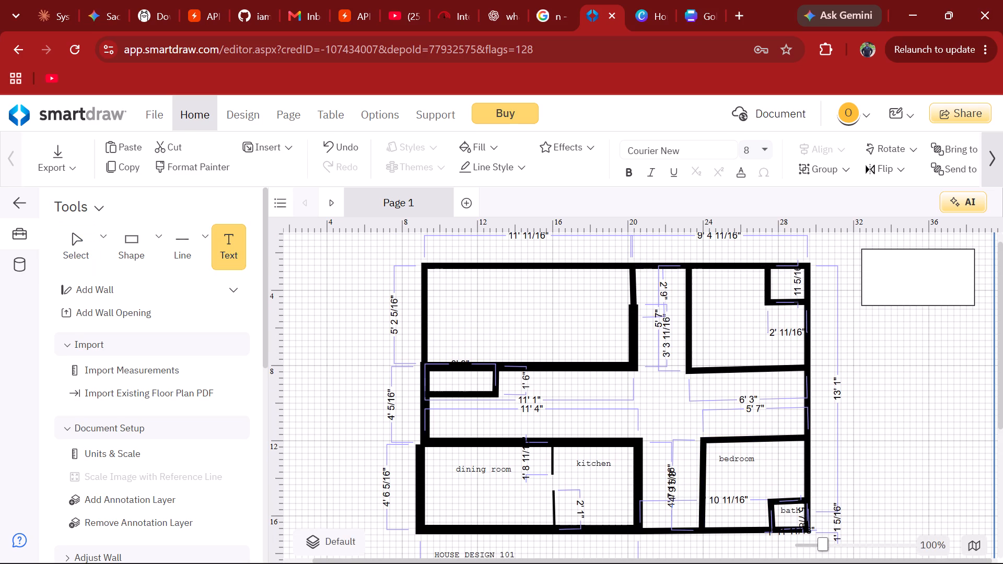
click(705, 332)
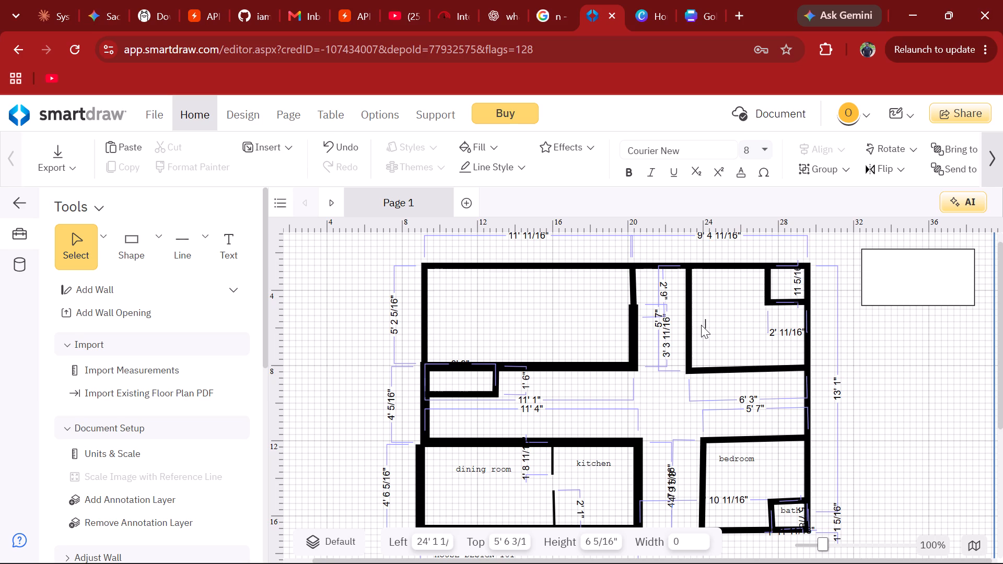
text(master e)
key(BackSpace)
text(bed)
text(rom)
key(BackSpace)
text(om)
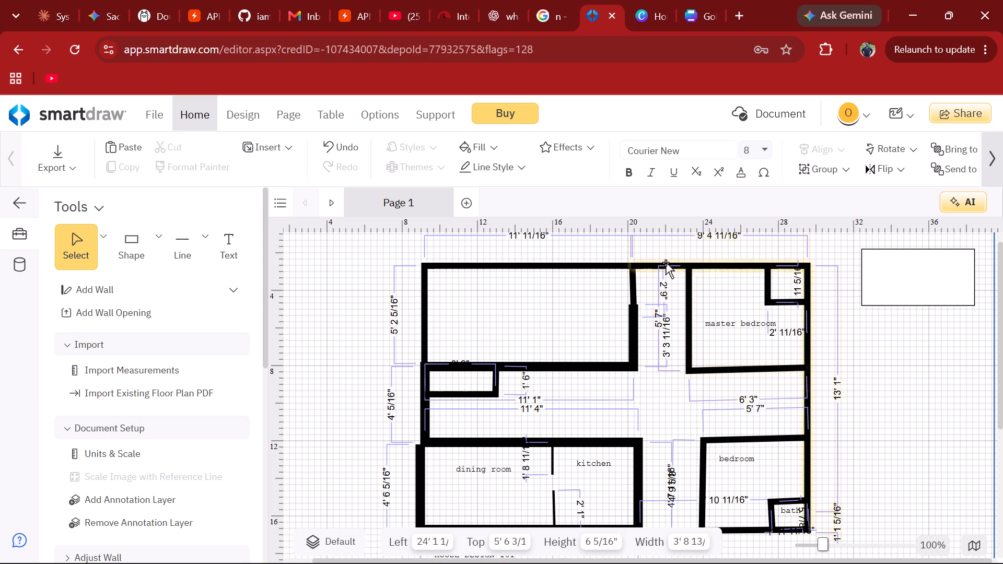
click(227, 236)
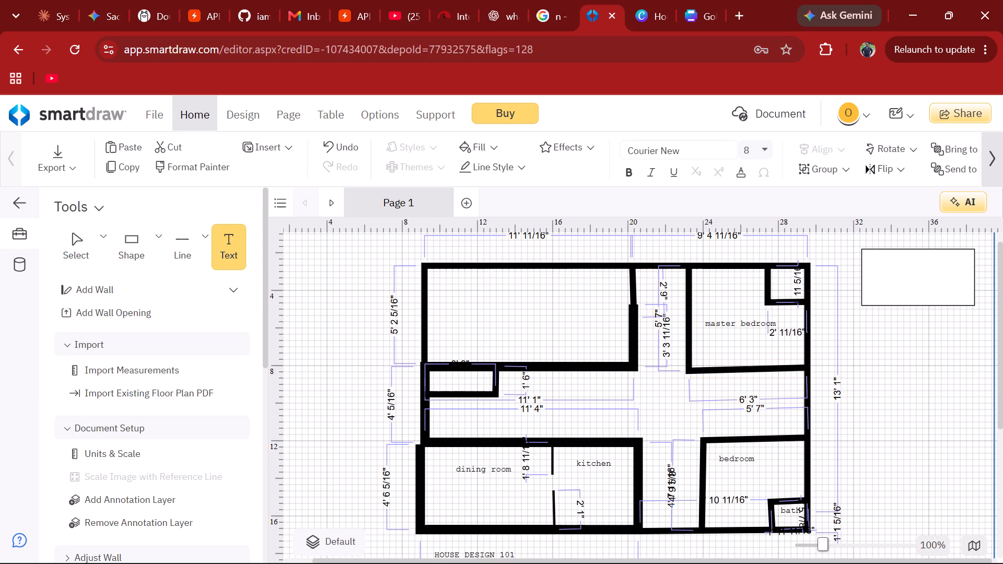
click(777, 292)
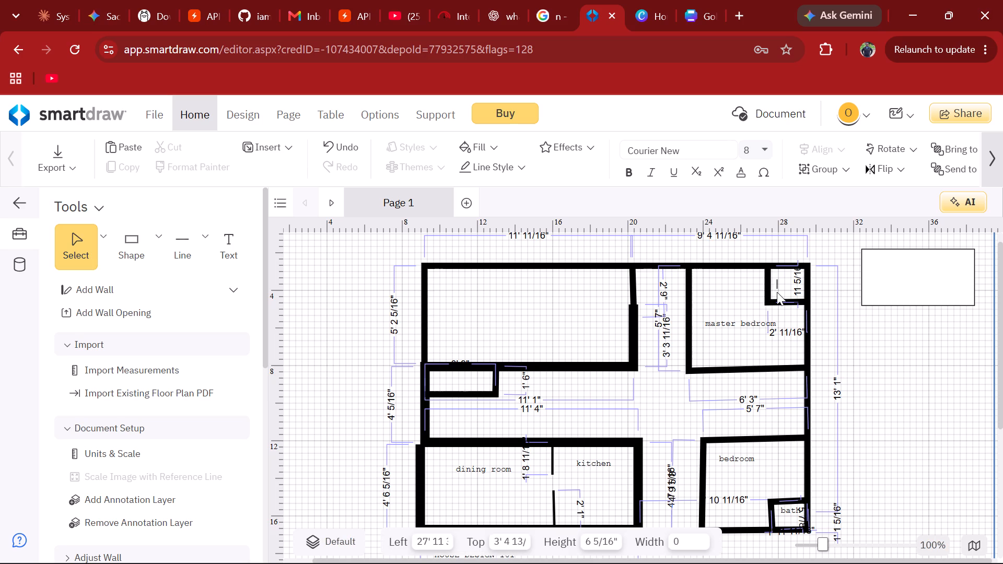
text(bath)
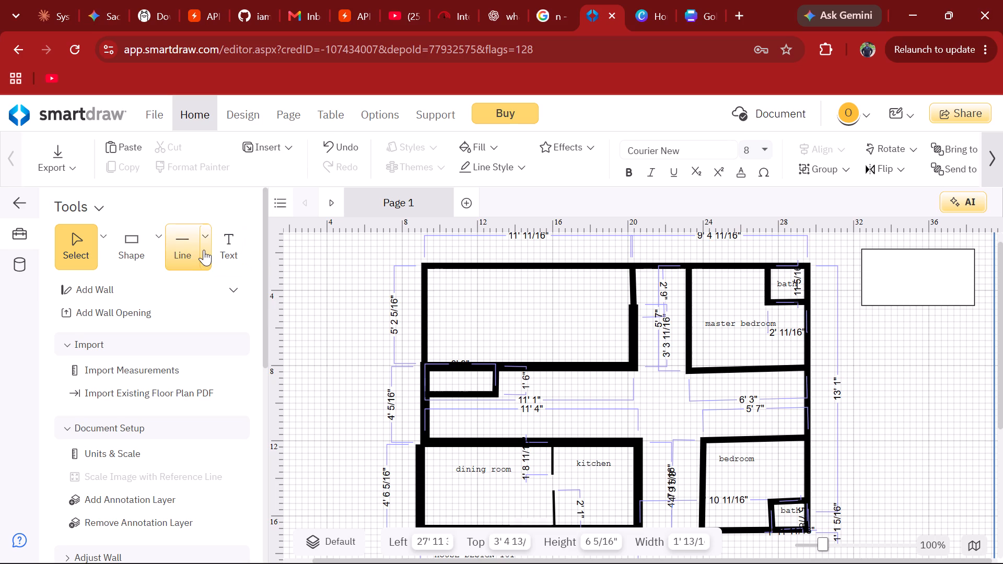
Label the large upper-left room "sitting room".
click(227, 249)
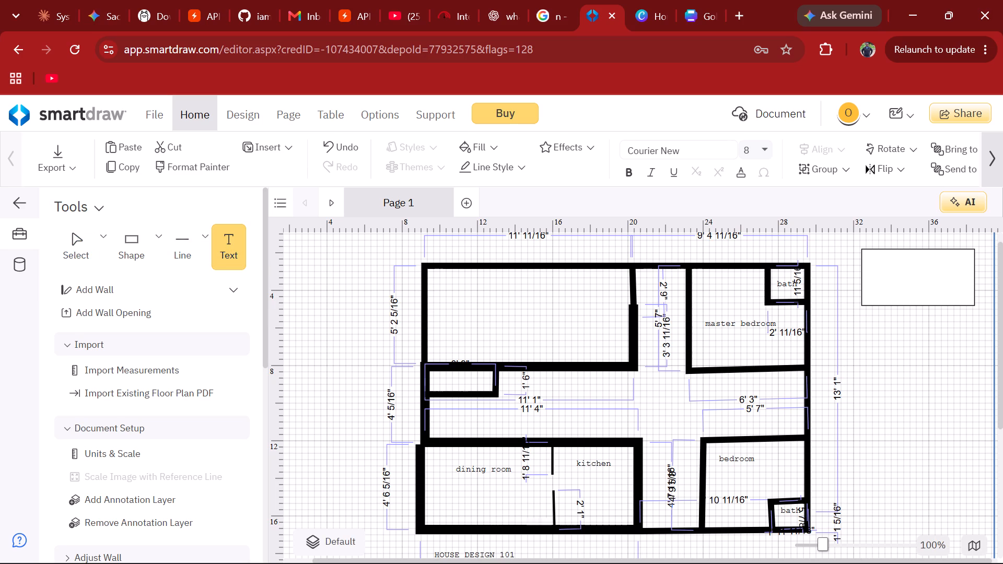
click(456, 309)
text(sitting room)
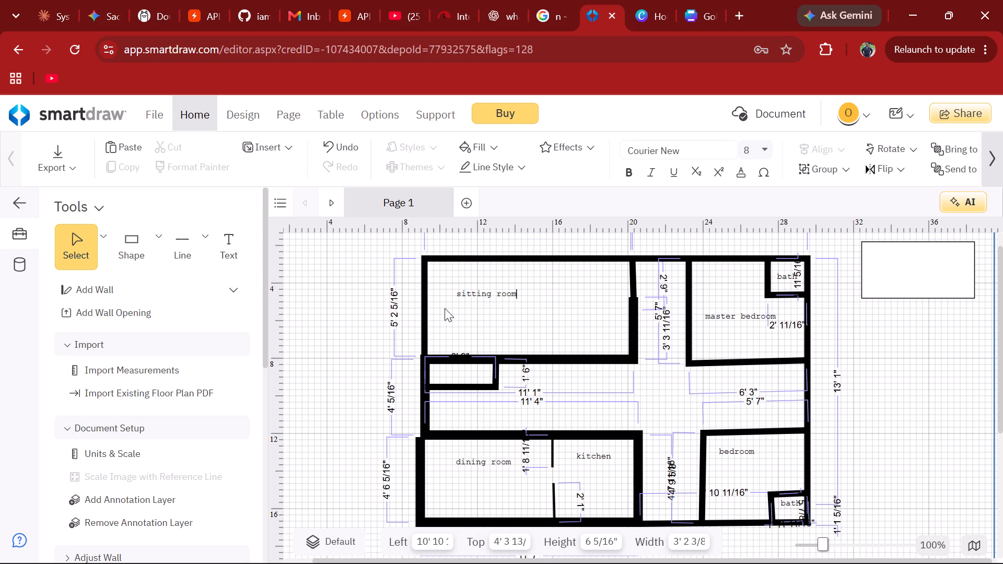
Straighten the master bedroom's left and lower walls by moving their corner and upper end, making the room about 5' 5" by 5' 11 11/16".
click(690, 391)
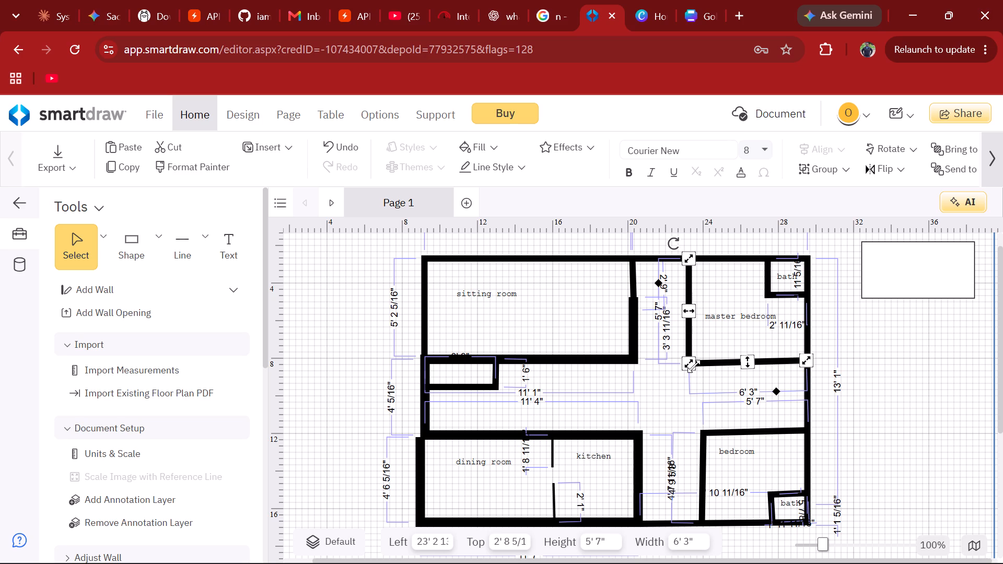
drag(694, 366, 694, 358)
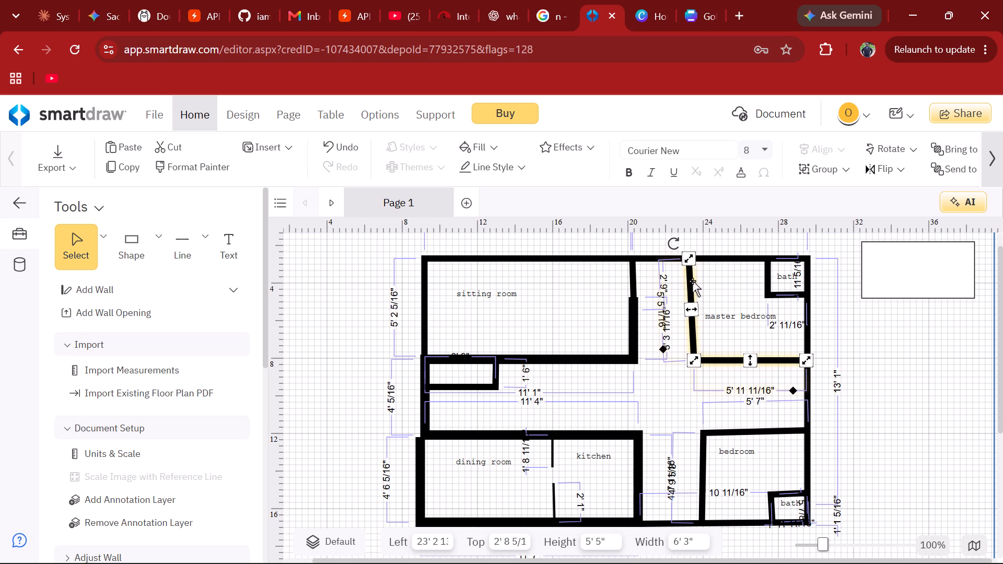
drag(689, 261, 693, 261)
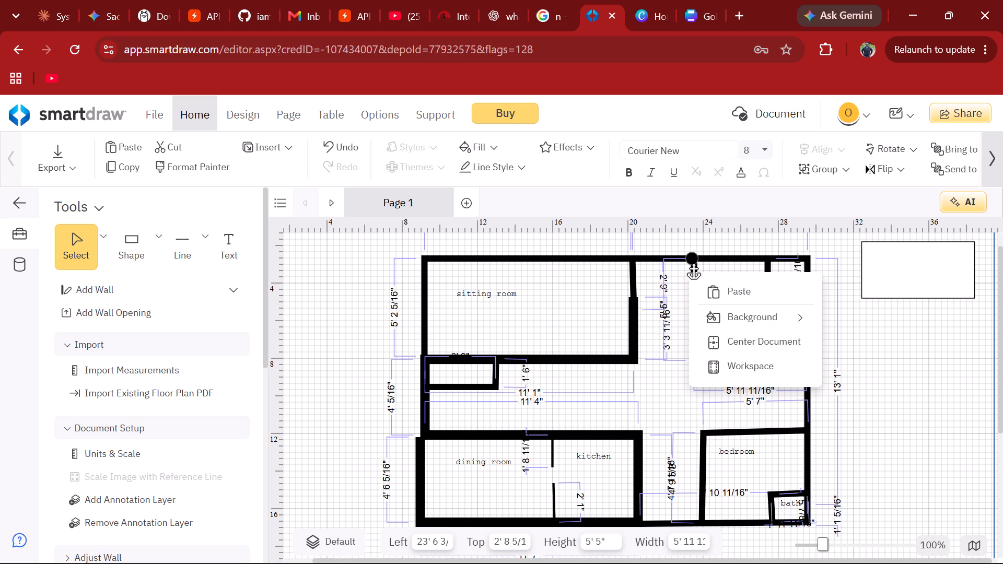
Anchor the upper end of the master bedroom's left wall on the top outer wall.
drag(693, 261, 694, 261)
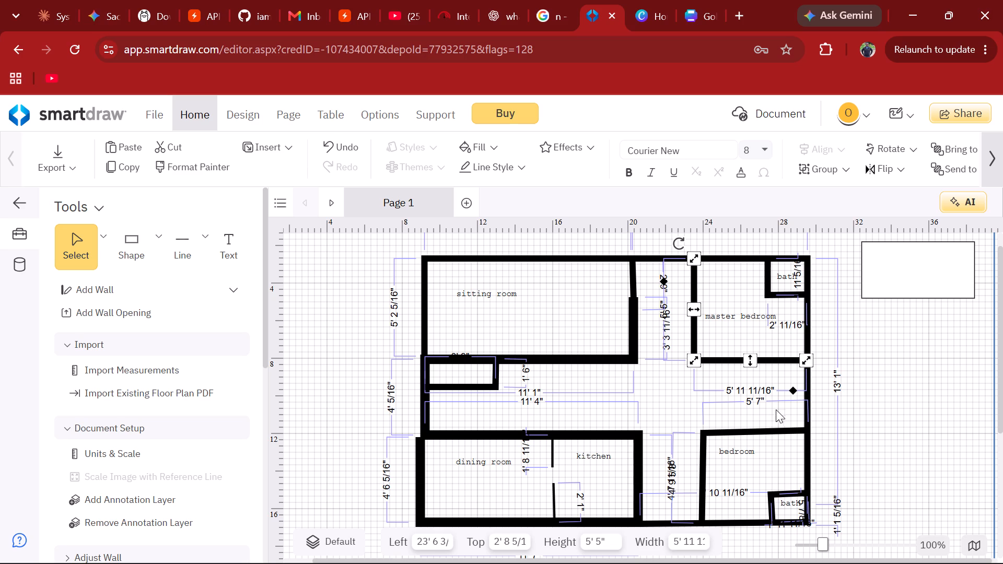
Straighten the lower-right bedroom's upper and left walls by moving their outer ends, making the left wall about 4' 11" long.
click(773, 428)
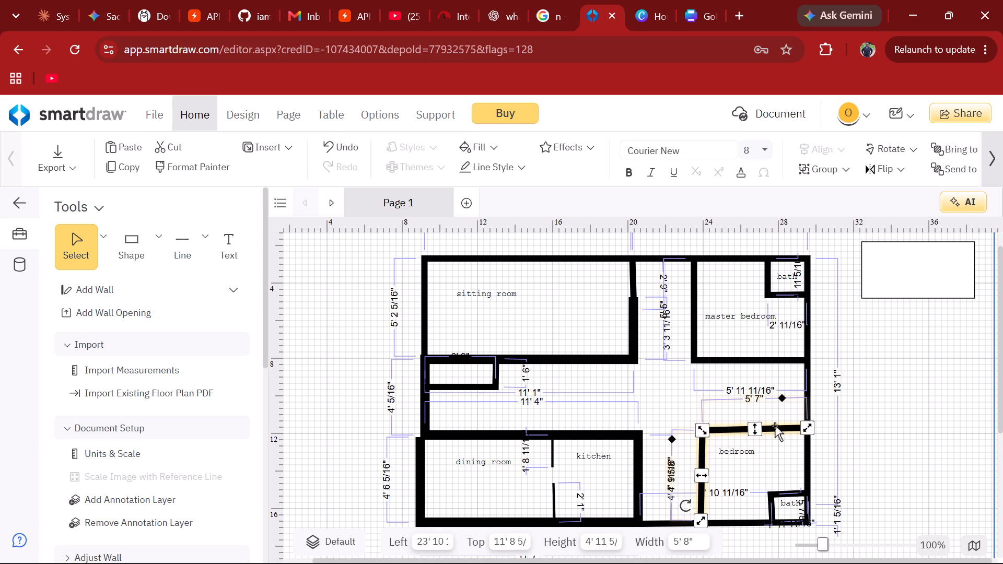
drag(803, 425, 801, 428)
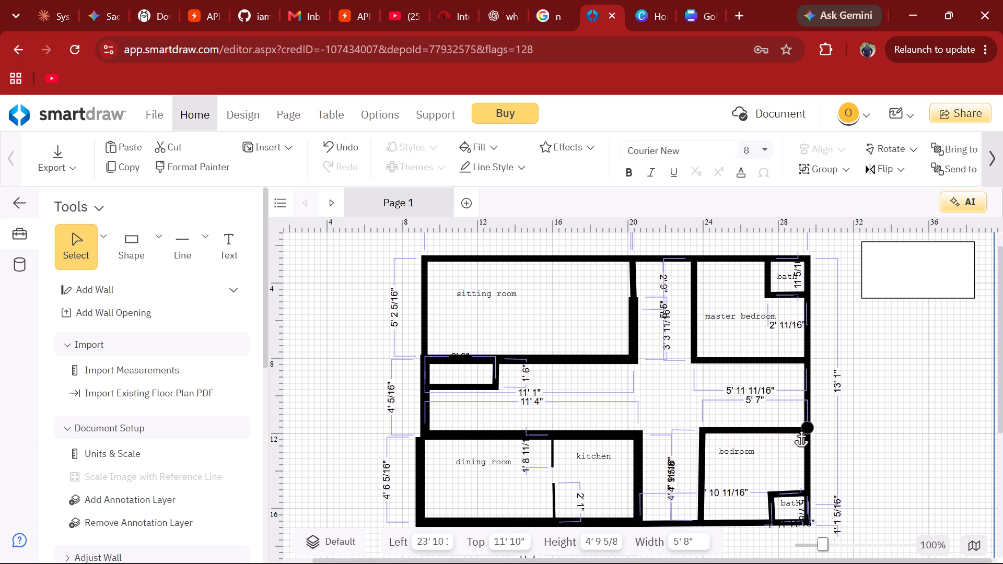
drag(801, 428, 800, 431)
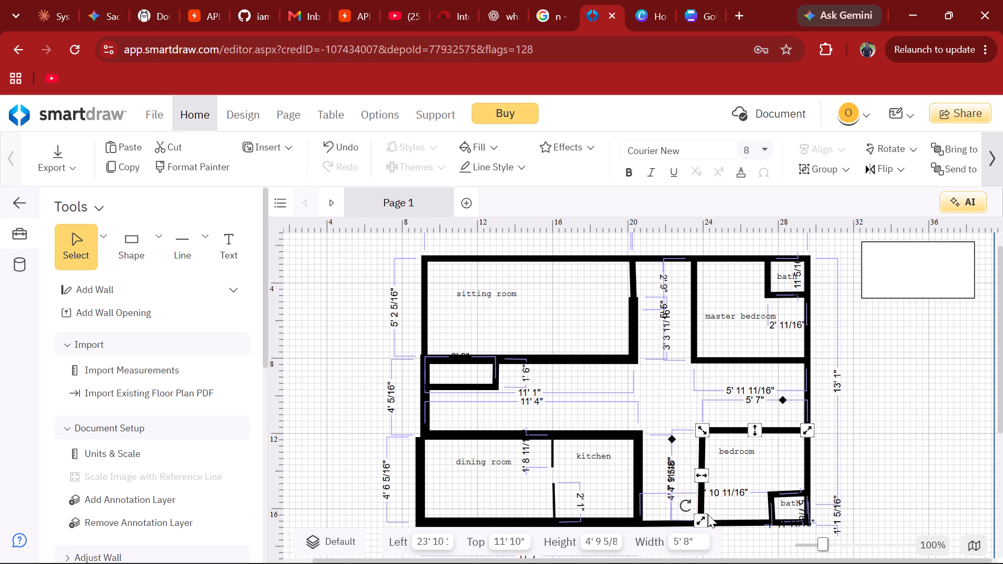
click(704, 518)
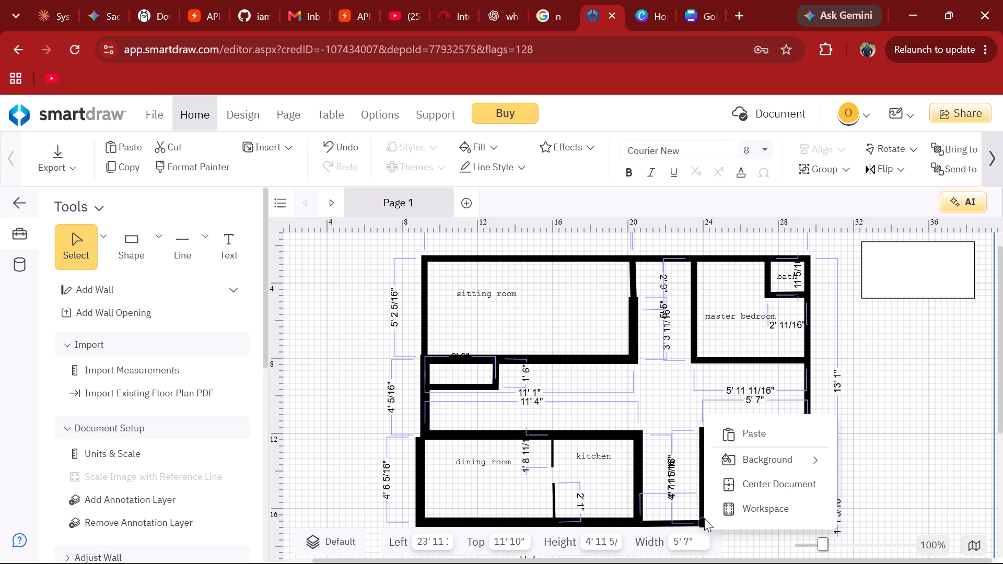
click(917, 455)
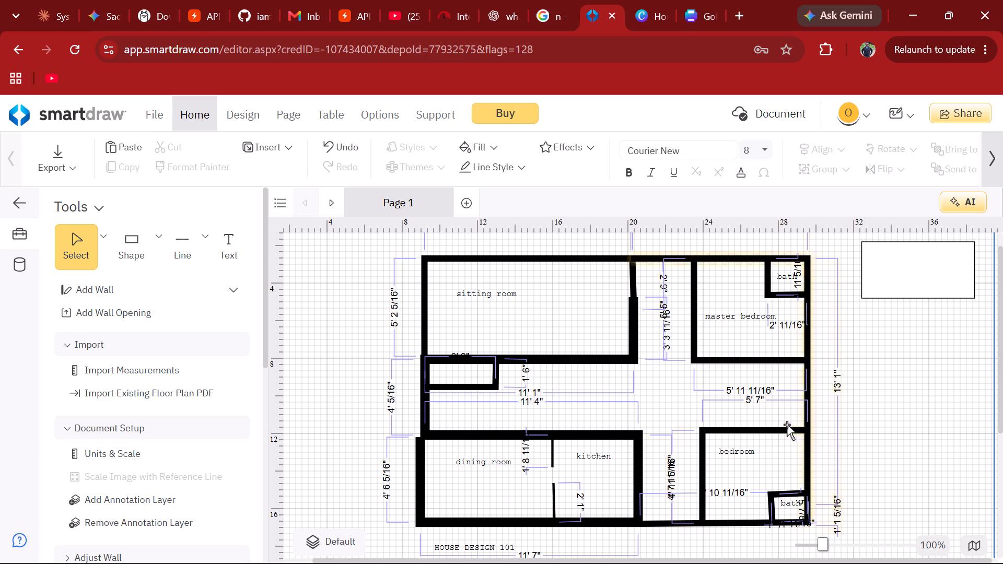
Lower the bedroom's upper wall by moving its corner and outer-wall end, keeping it level at 5' 7" and the room about 4' 5" high.
click(700, 431)
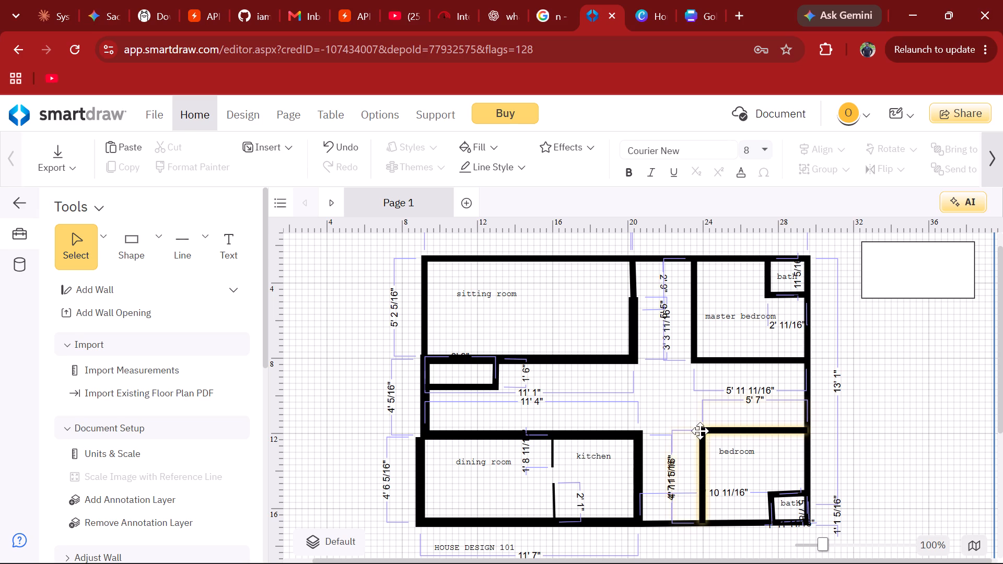
click(700, 431)
right_drag(696, 431, 696, 433)
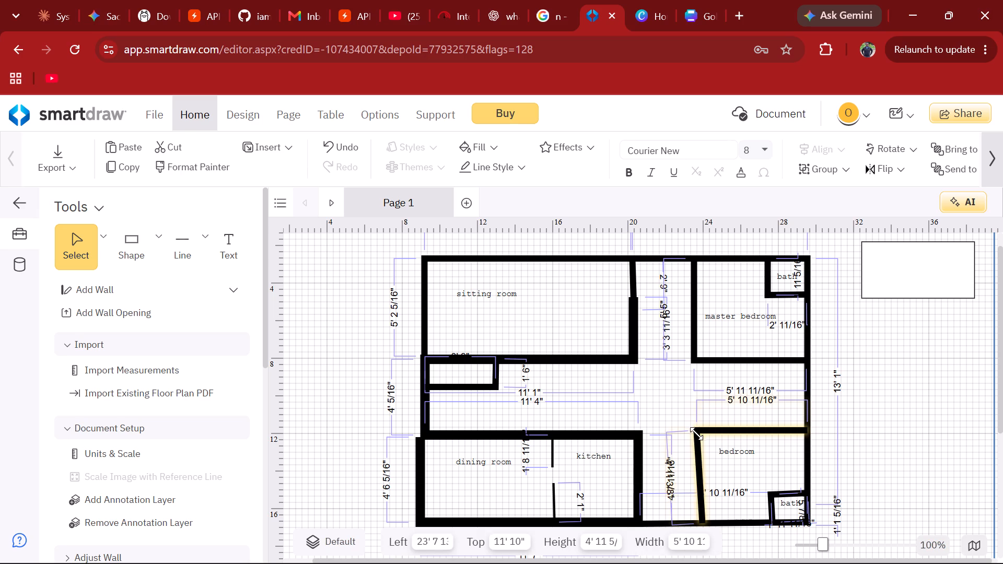
right_drag(696, 433, 703, 440)
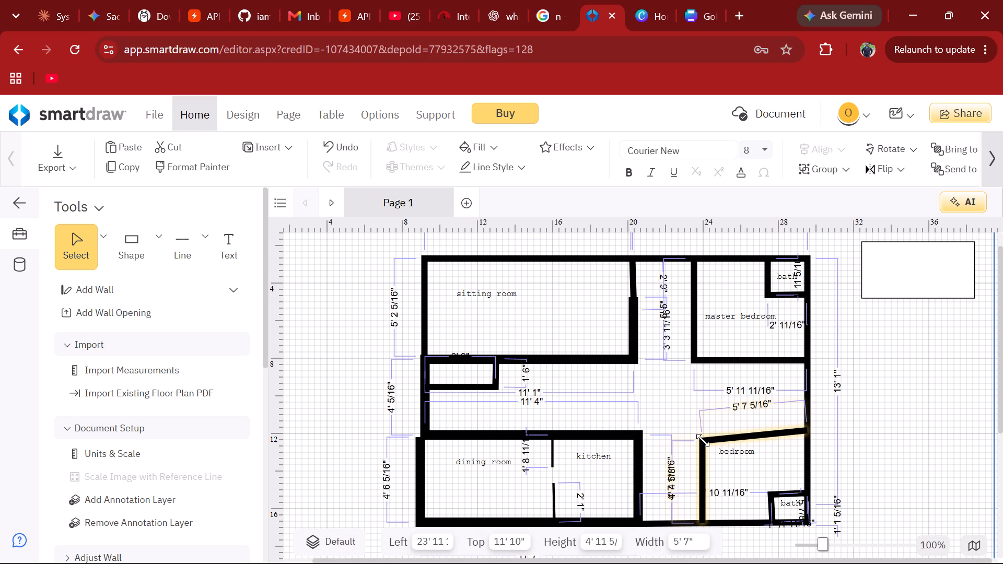
right_drag(703, 440, 703, 439)
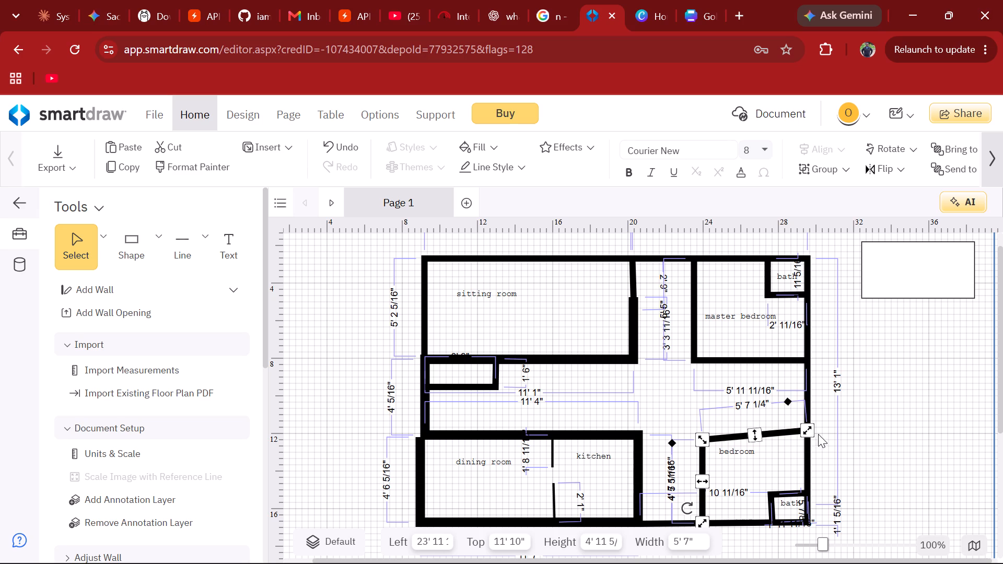
right_drag(807, 432, 805, 440)
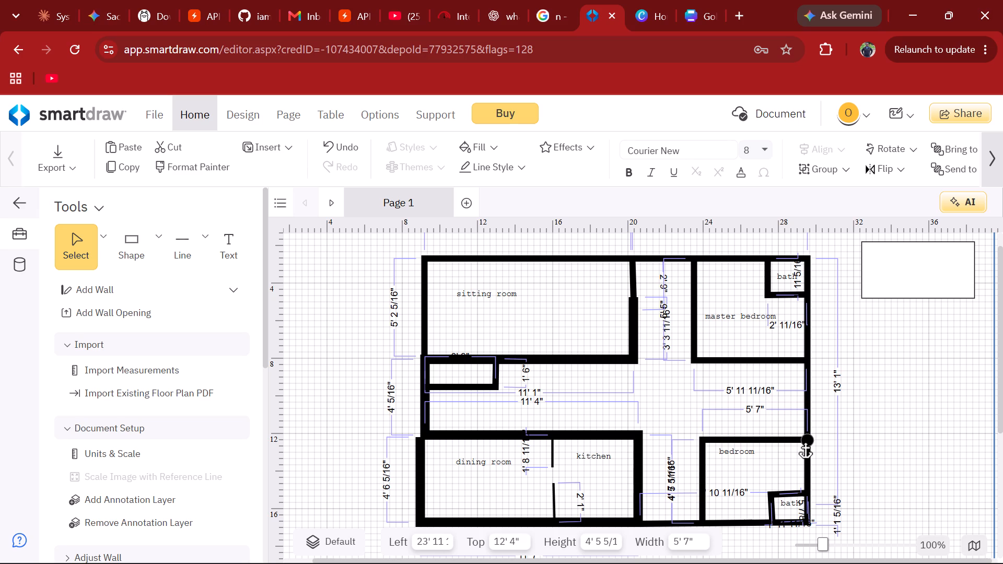
right_drag(805, 440, 805, 439)
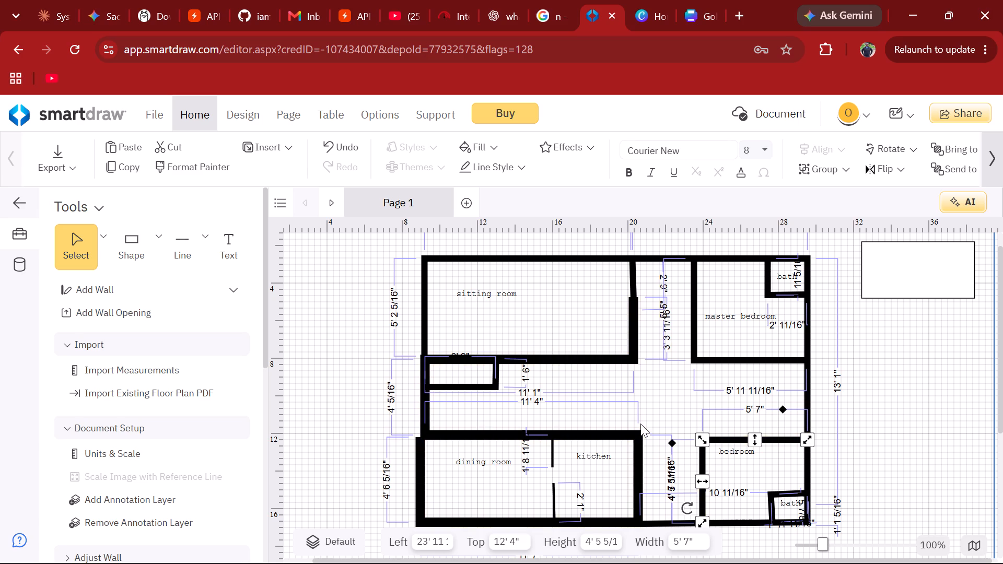
Move the kitchen's upper-right corner slightly outward, making the wall above the dining room and kitchen 11' 7" long.
click(635, 437)
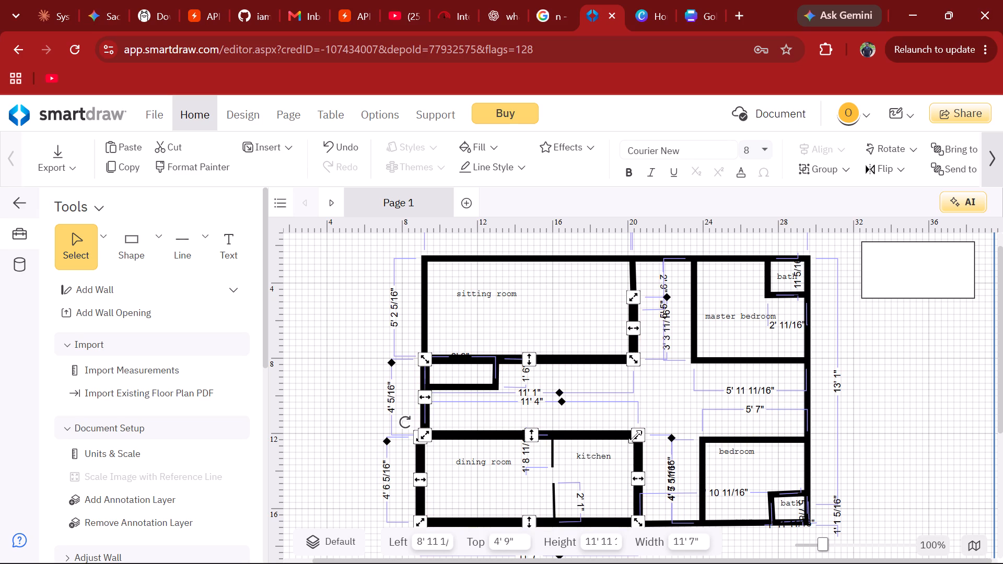
right_drag(633, 437, 628, 446)
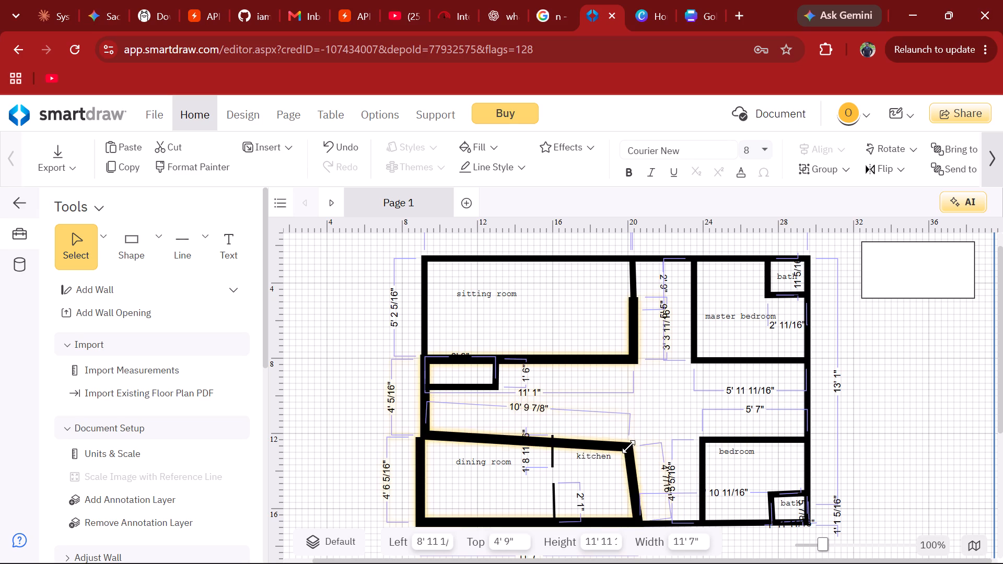
right_drag(628, 446, 640, 452)
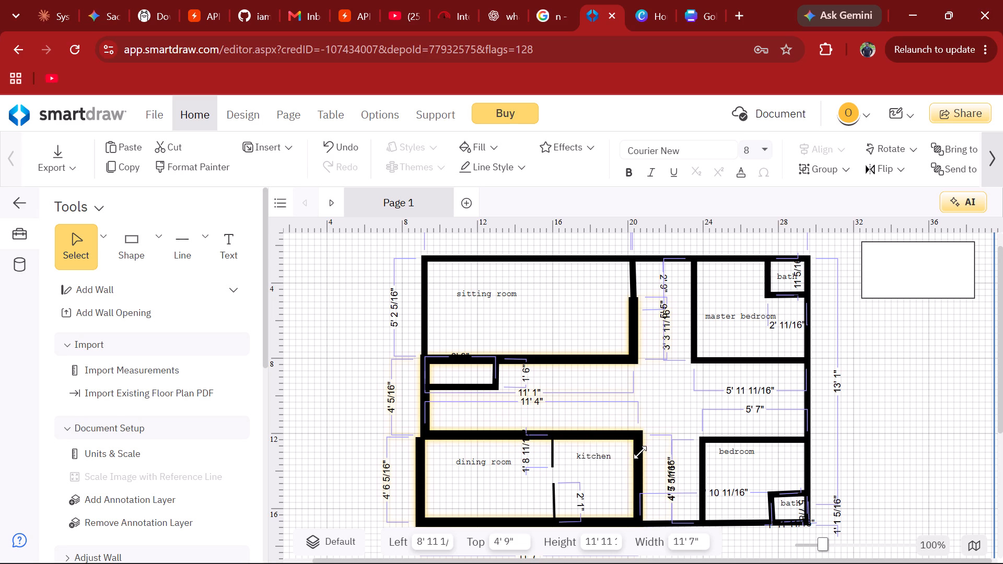
right_drag(640, 452, 643, 449)
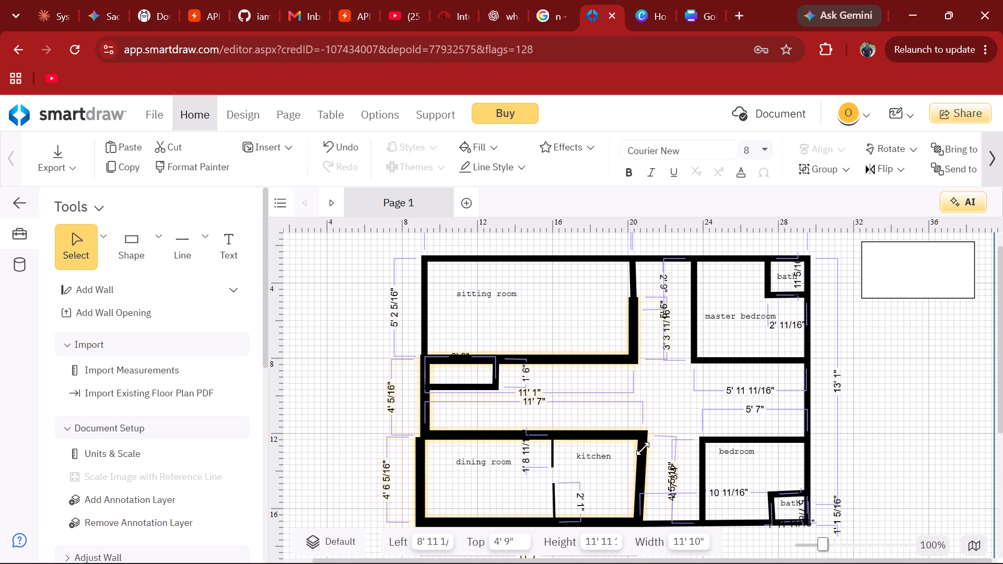
right_drag(643, 449, 643, 441)
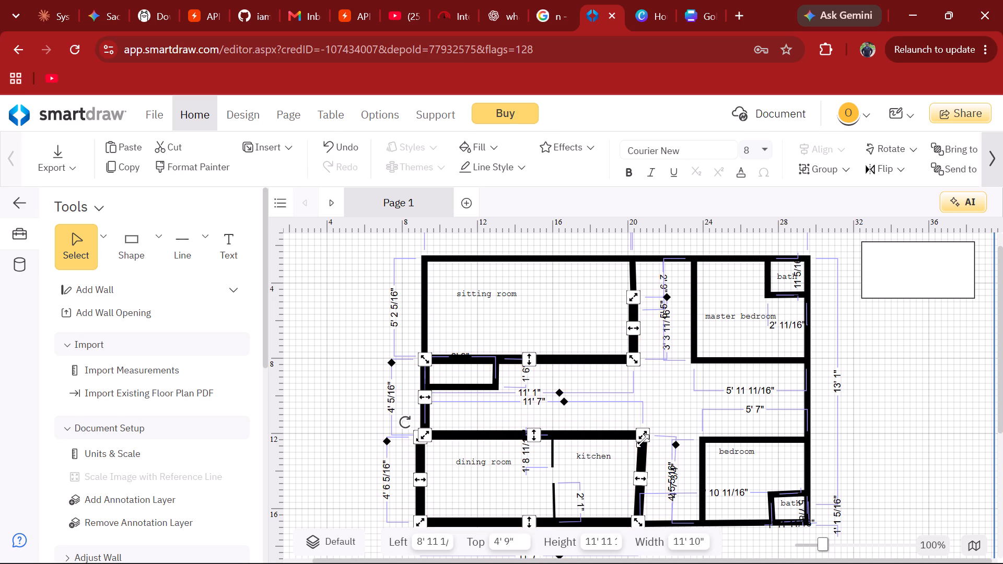
click(633, 479)
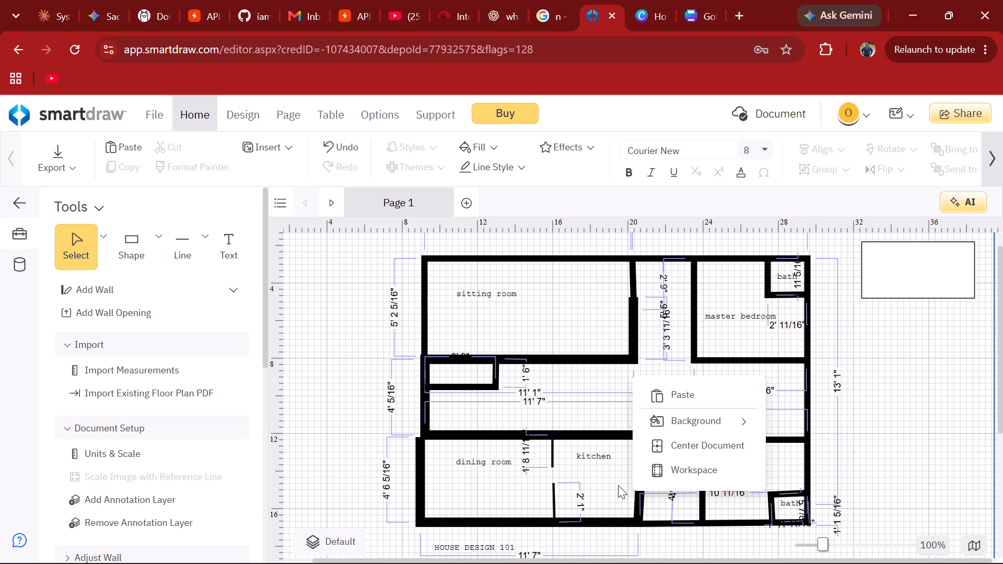
click(618, 485)
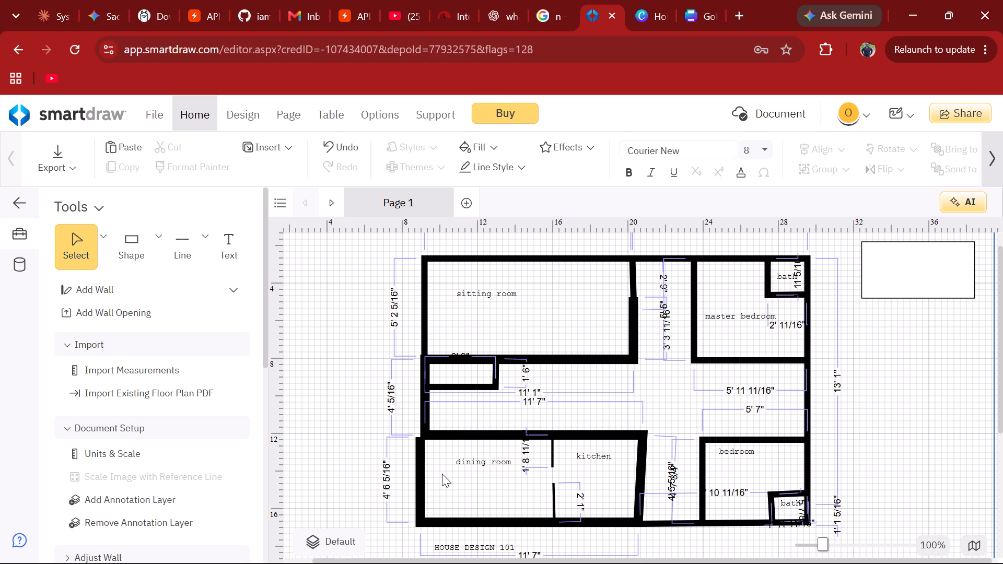
Shift the connected dining room, kitchen and hallway wall outline slightly down, to a top position of about 4' 10".
click(426, 476)
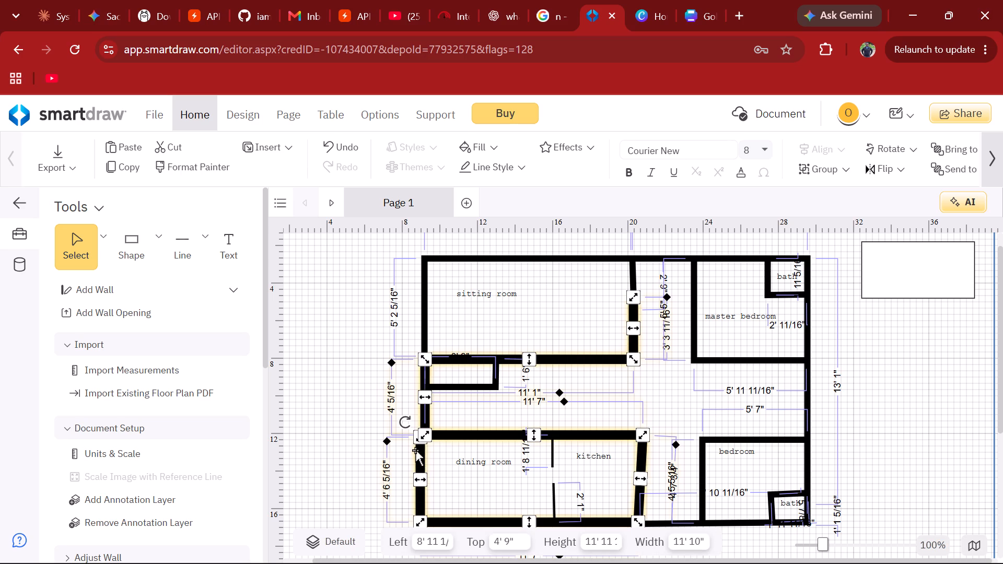
drag(418, 452, 430, 454)
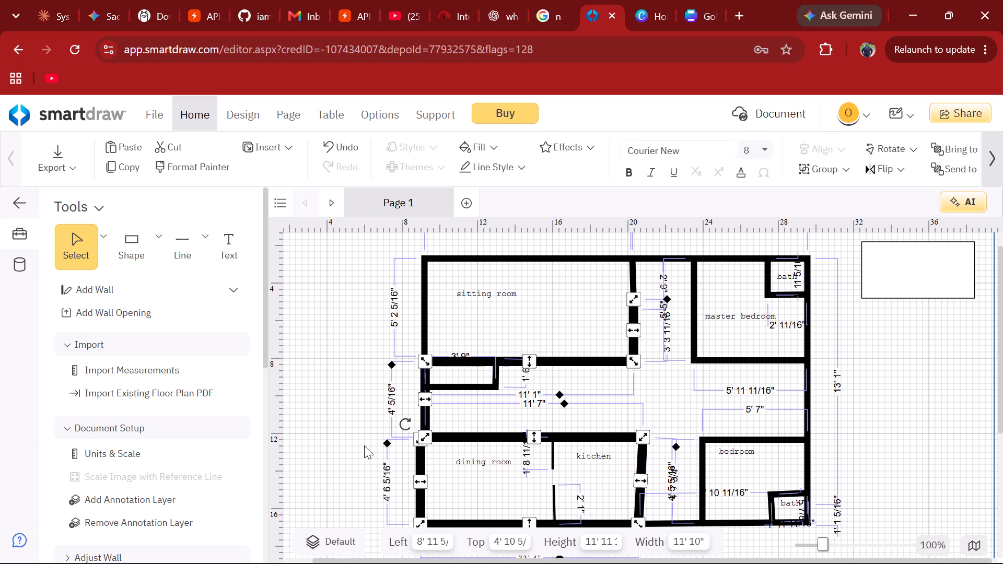
click(362, 444)
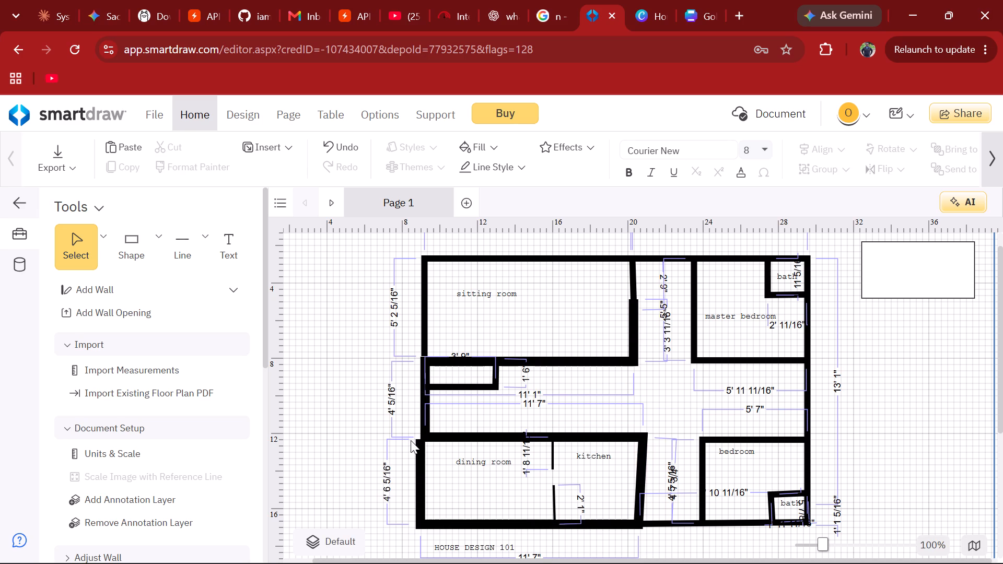
Align the hallway's left wall with the dining room's left wall by moving its two ends outward, making it 4' 5/16" long.
click(413, 441)
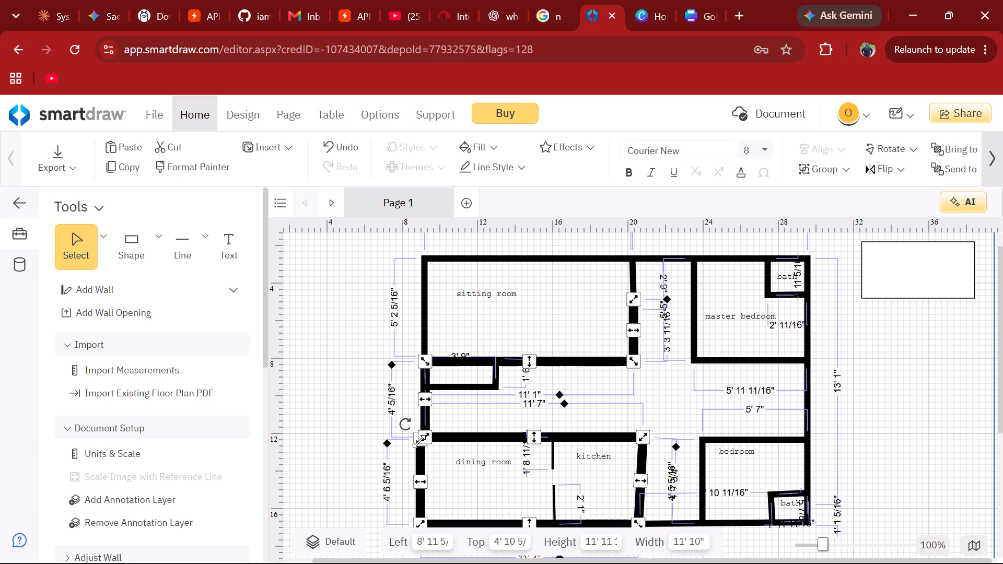
click(419, 441)
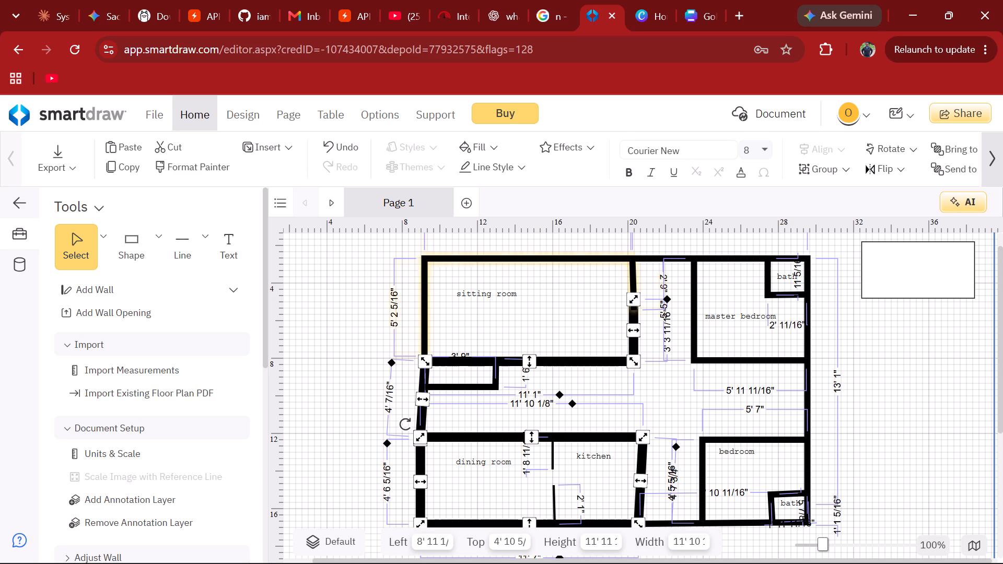
click(340, 346)
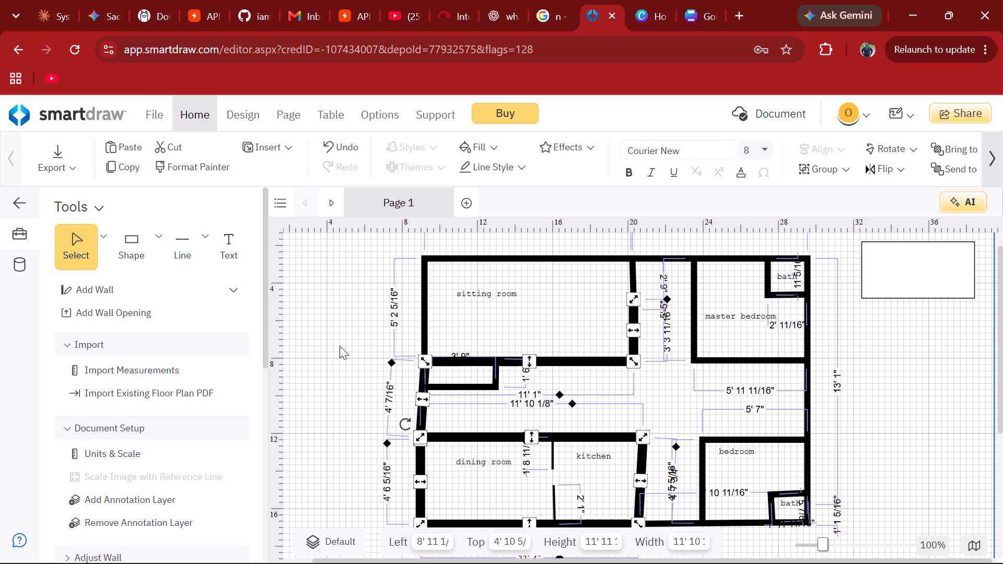
click(422, 358)
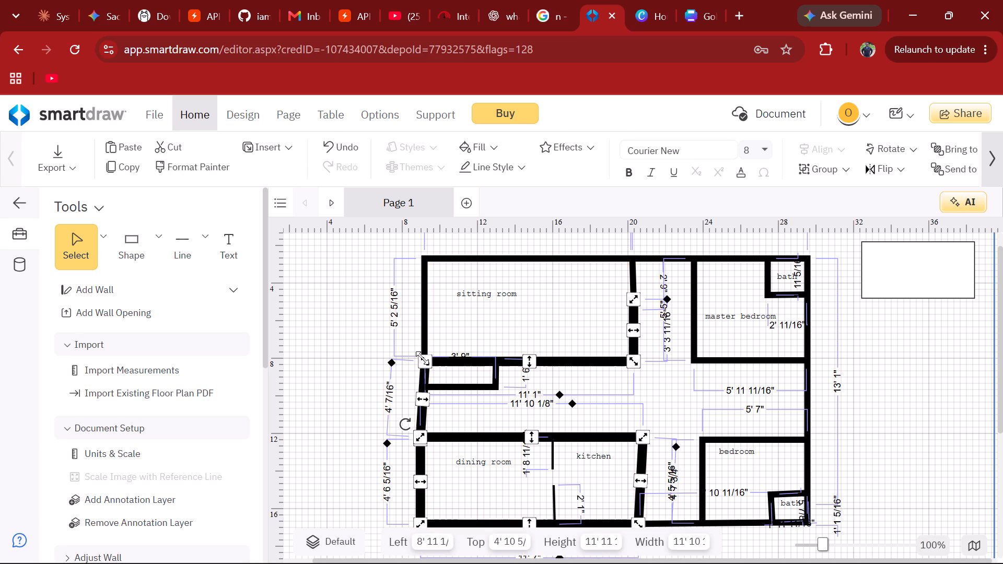
click(422, 358)
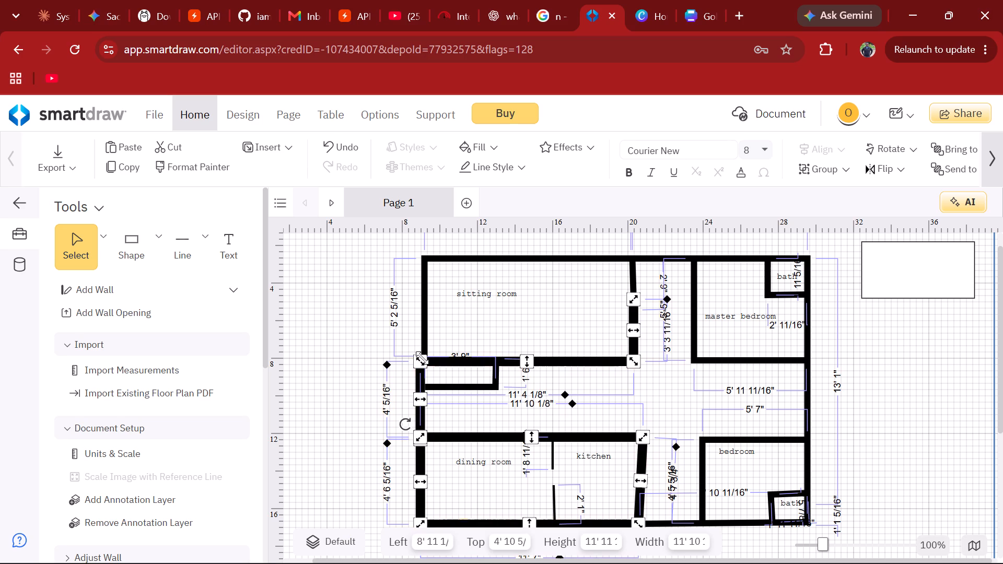
click(320, 357)
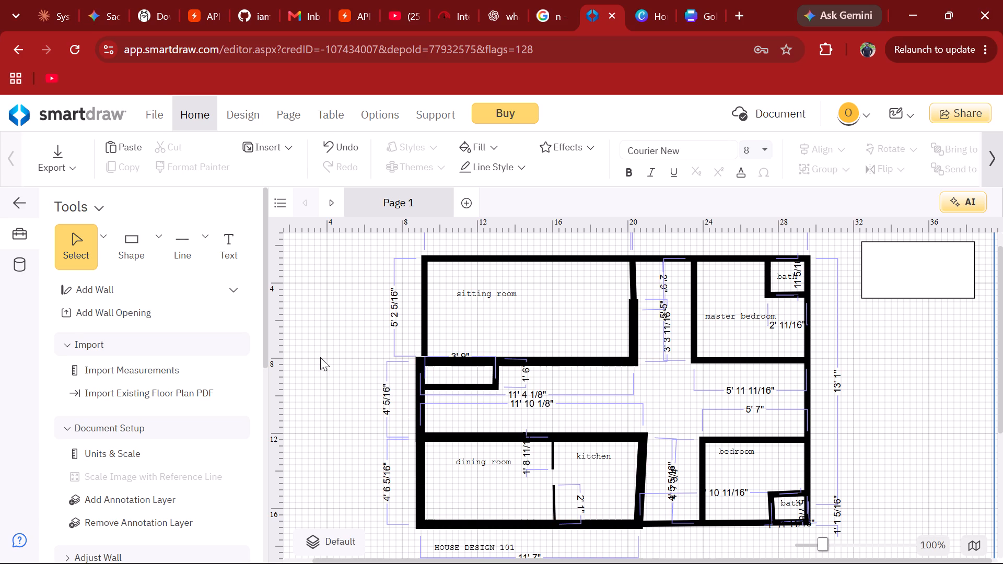
Align the sitting room's left wall with the walls below by moving its lower and upper ends, making it 5' 4" by 11' 4 5/16".
click(419, 301)
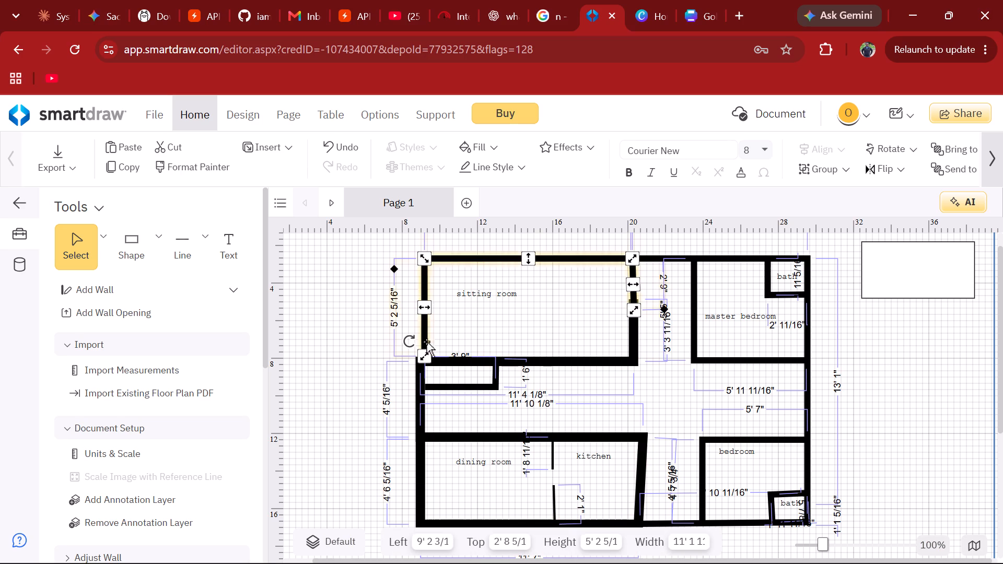
drag(426, 351, 420, 359)
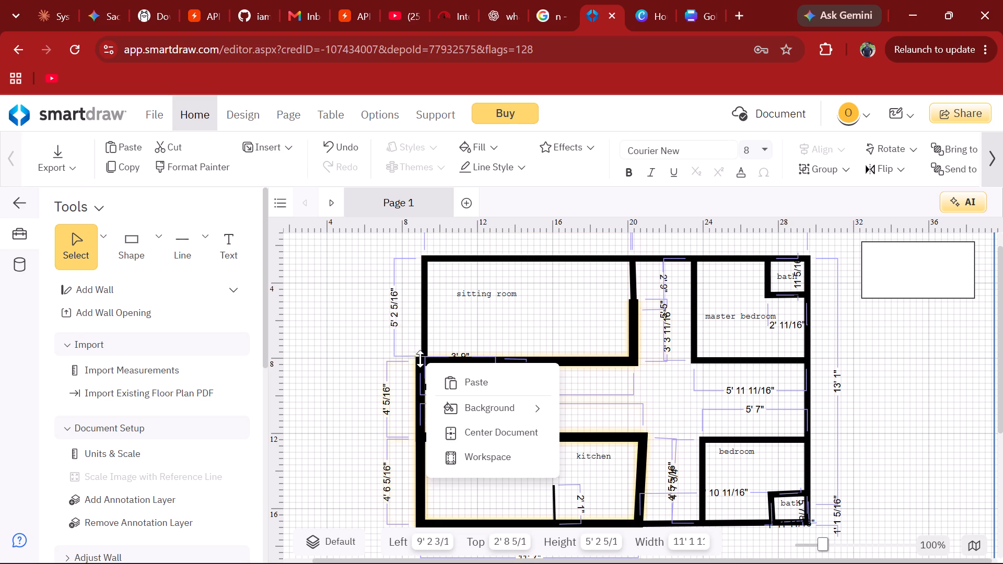
drag(420, 359, 423, 358)
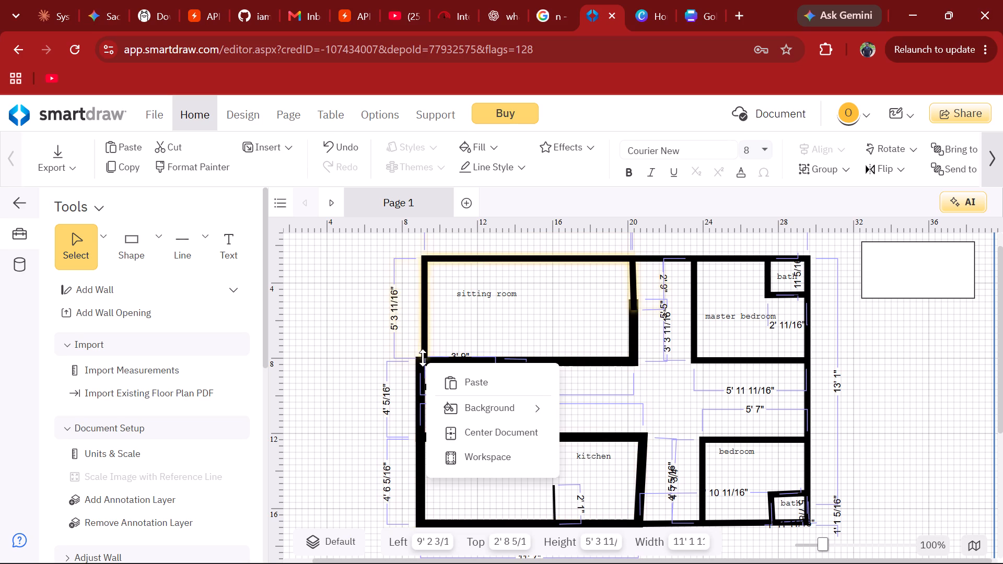
drag(423, 358, 416, 358)
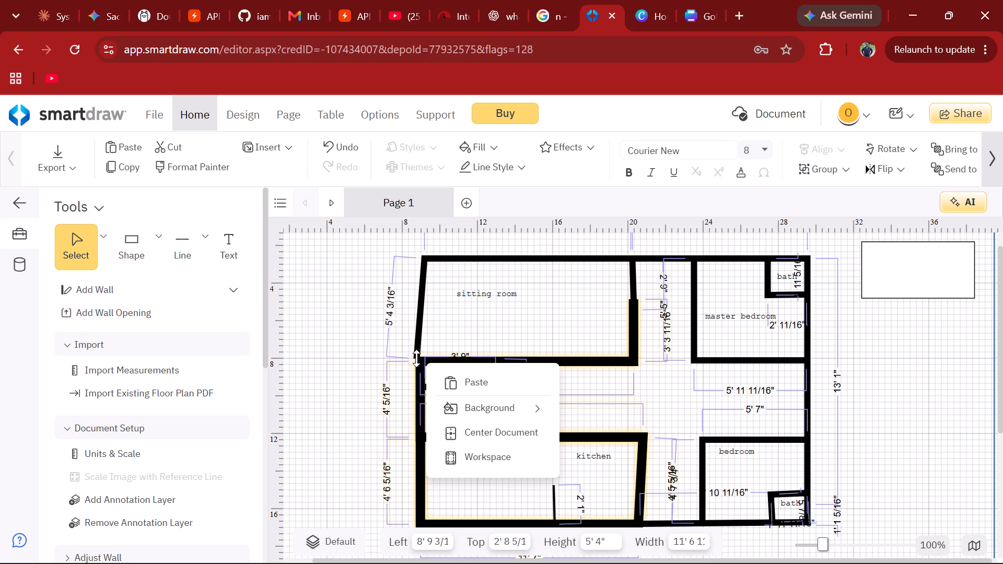
drag(416, 358, 418, 358)
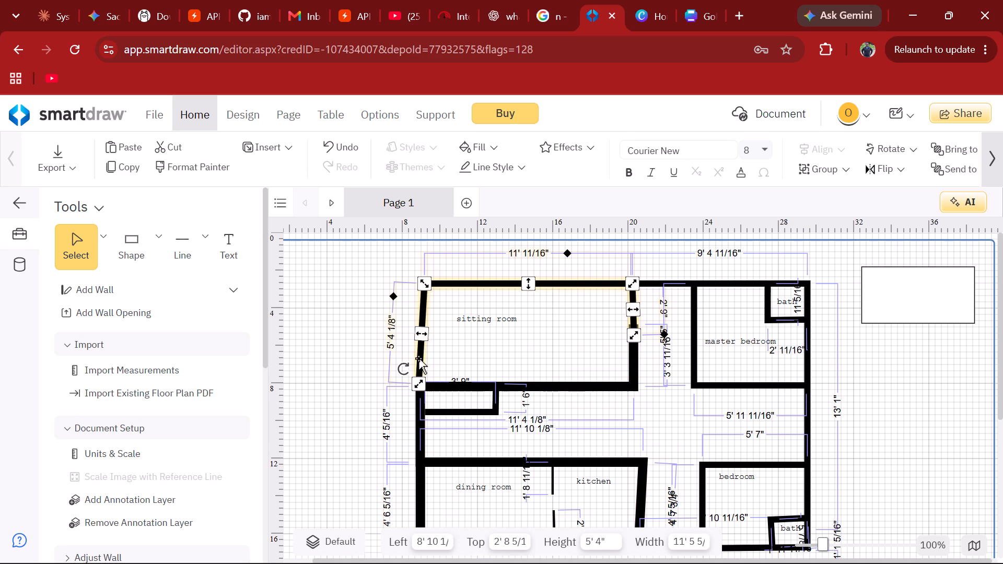
click(424, 288)
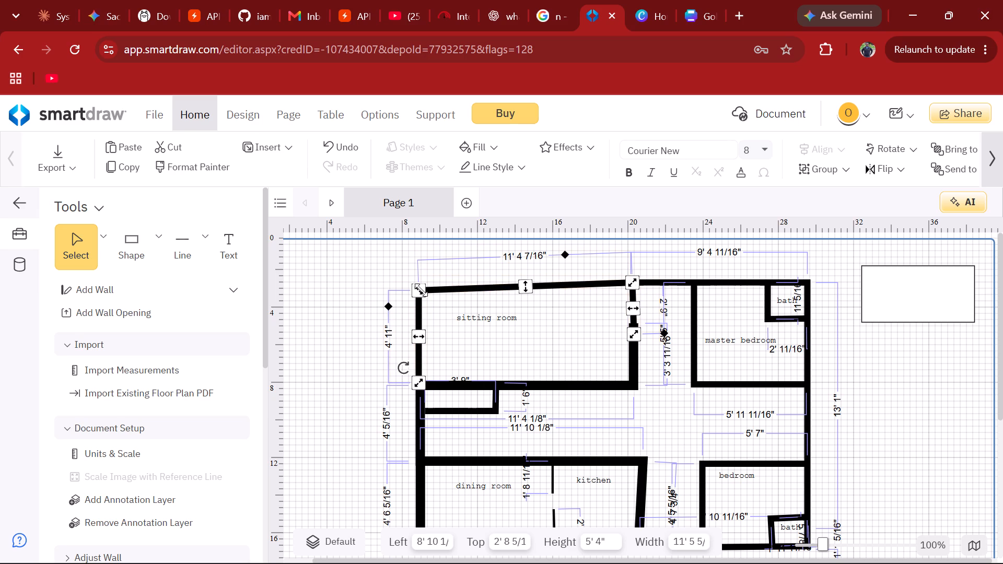
click(421, 290)
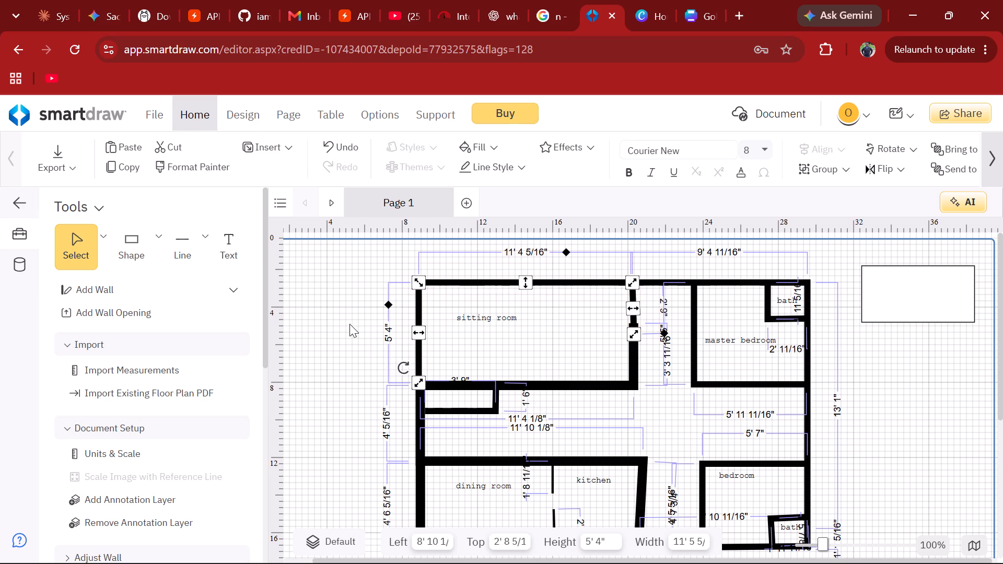
Straighten the kitchen's right wall by moving its upper-right corner inward, making the wall above the dining room and kitchen 11' 7 1/8" long.
click(348, 324)
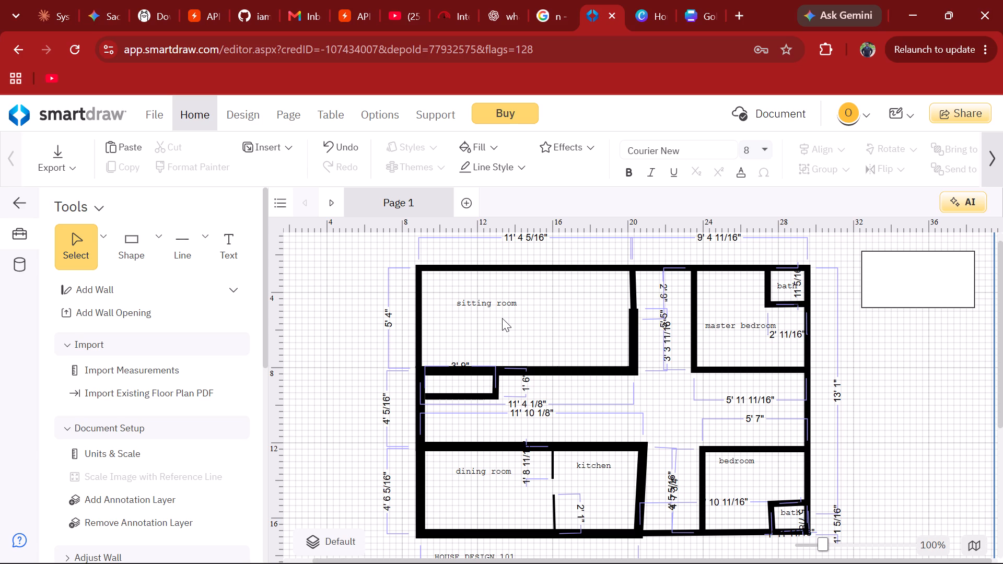
click(644, 450)
drag(644, 450, 639, 449)
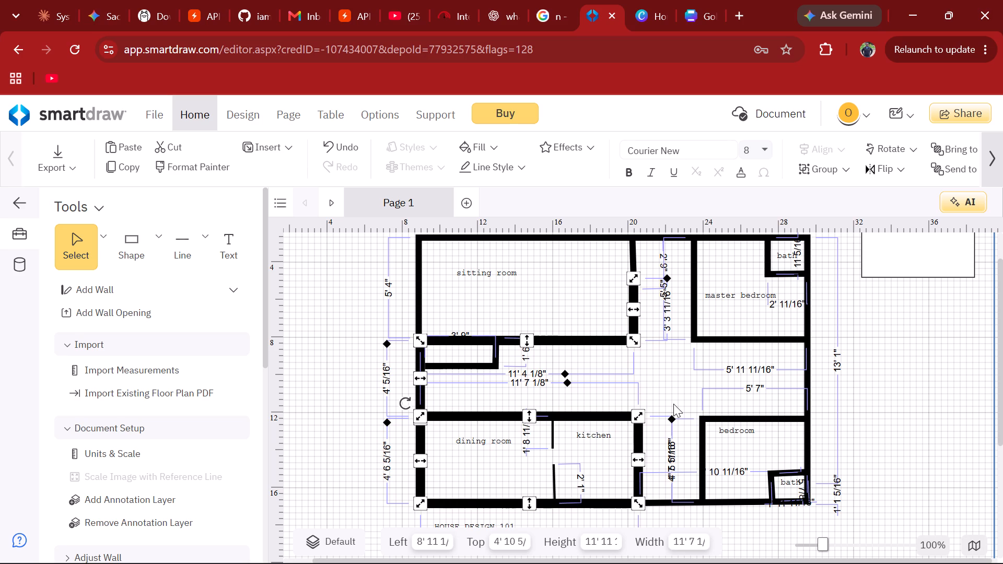
click(673, 404)
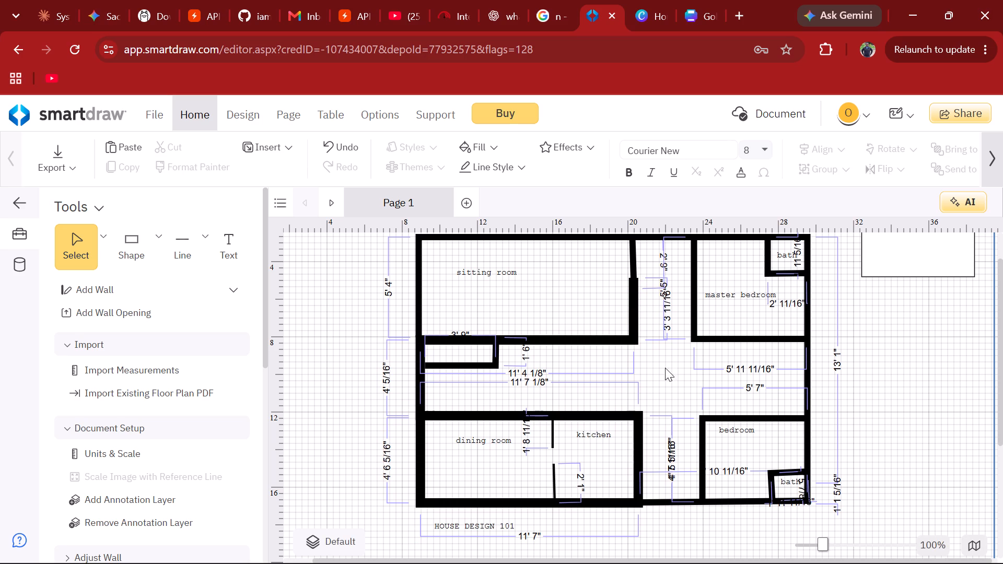
Straighten the upper part of the sitting room's right wall by moving its upper-right corner outward, making the top wall 11' 5 5/16" long.
click(635, 269)
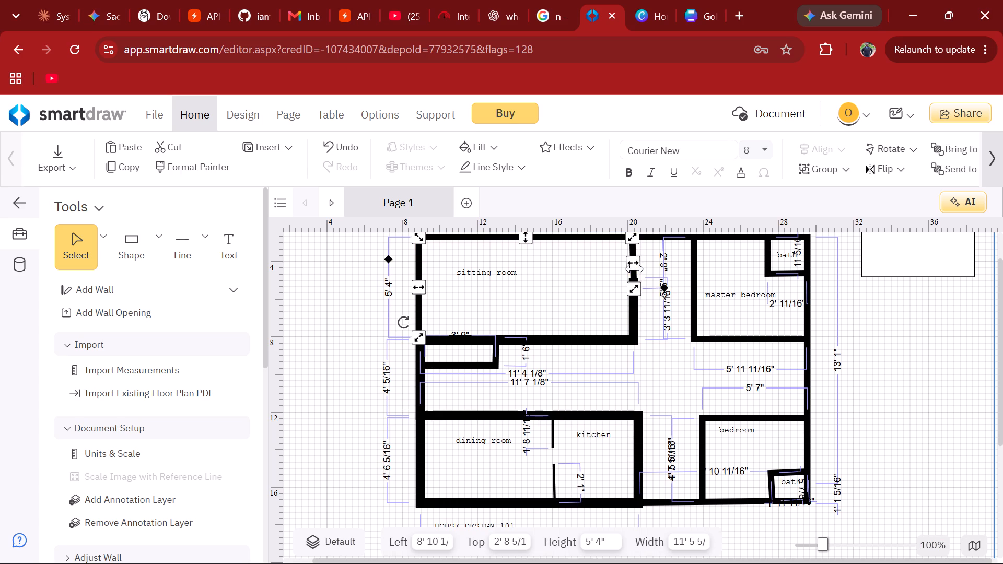
click(635, 238)
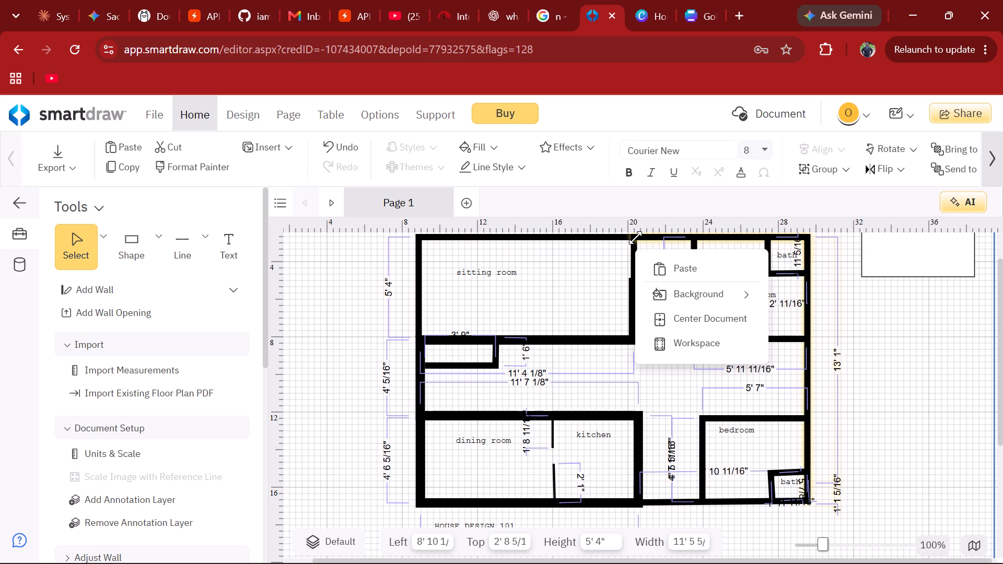
scroll(927, 342, down, 1)
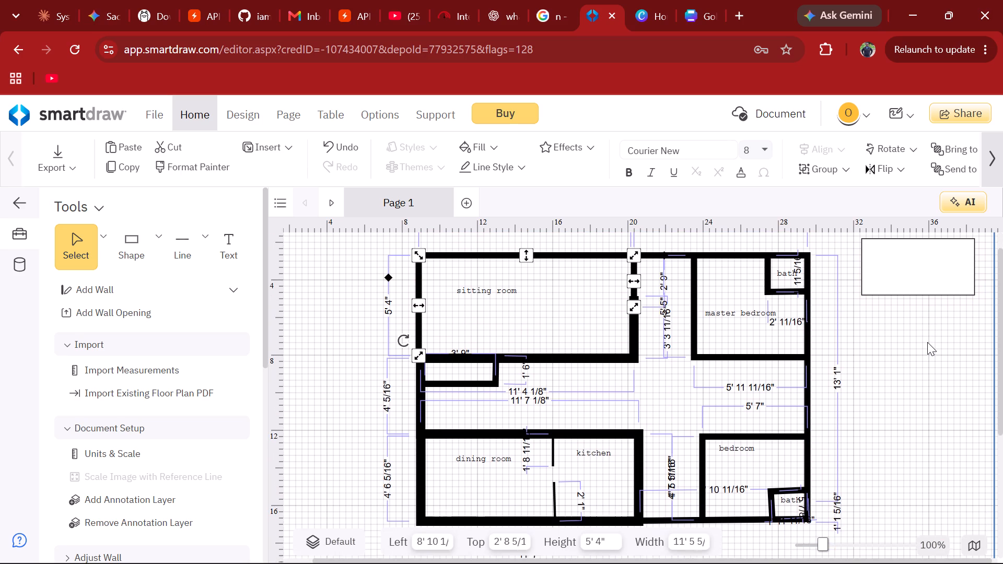
Straighten the left wall of the bath beside the lower bedroom by moving its upper-left corner slightly outward.
scroll(927, 342, down, 1)
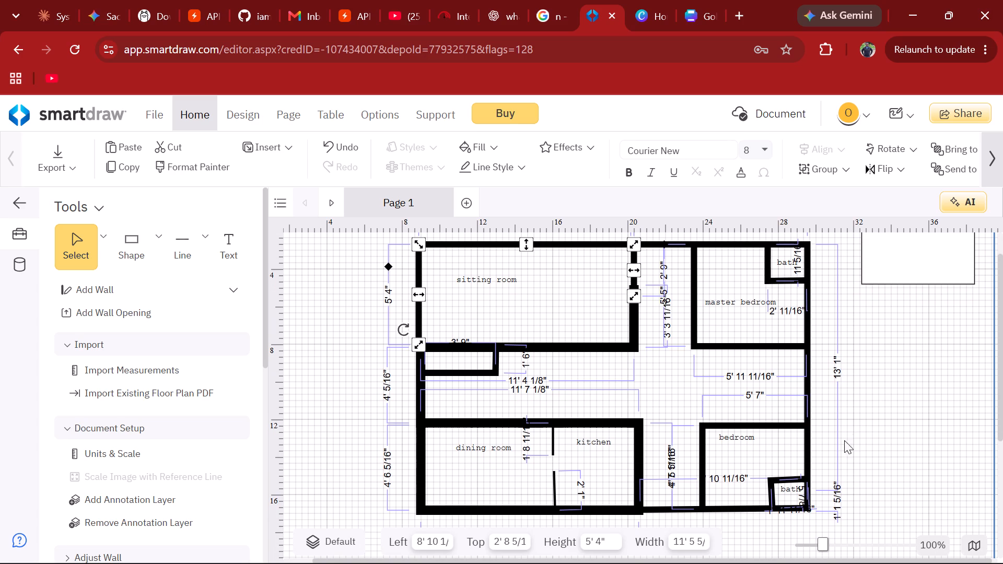
click(773, 483)
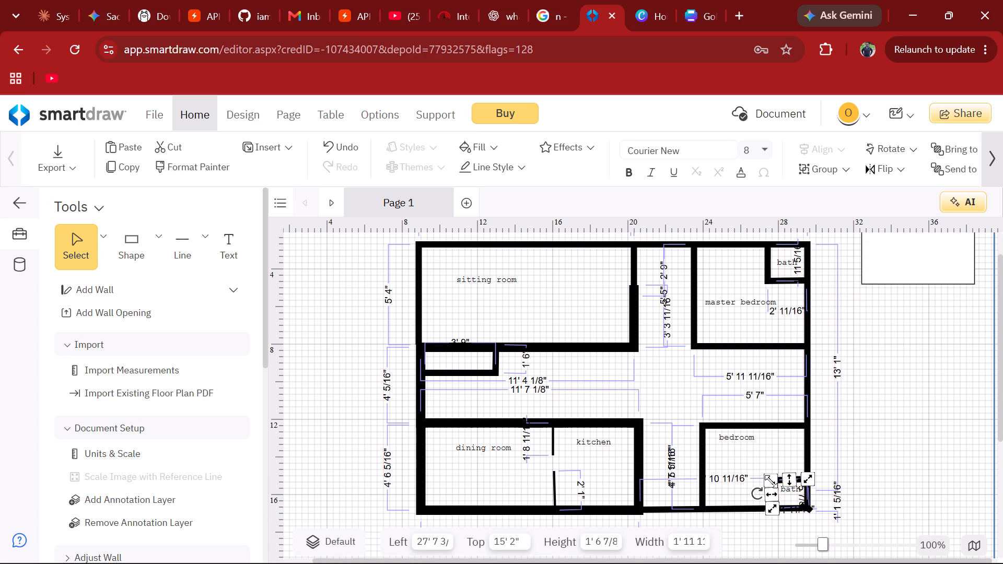
click(771, 481)
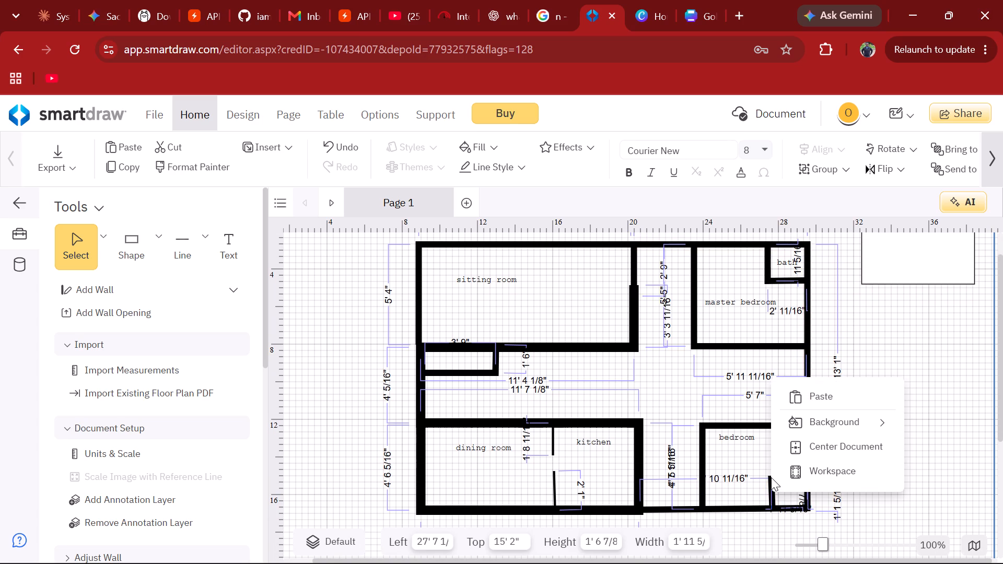
click(738, 460)
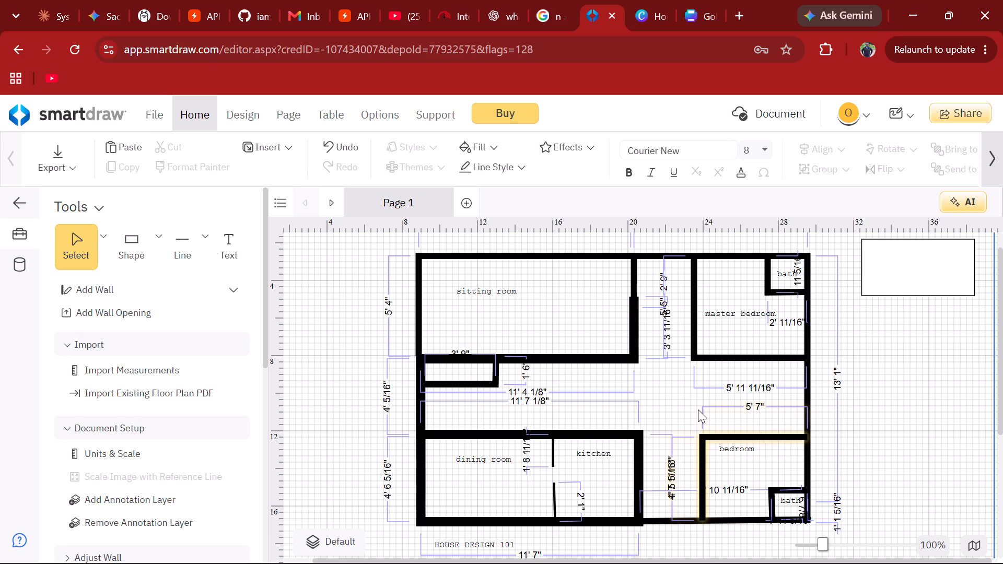
scroll(651, 389, down, 2)
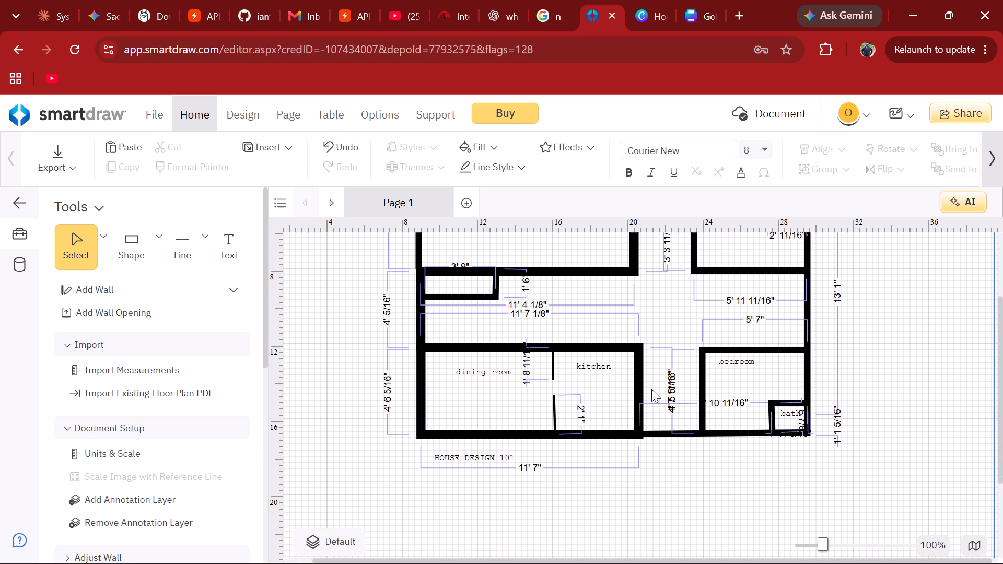
scroll(651, 389, up, 1)
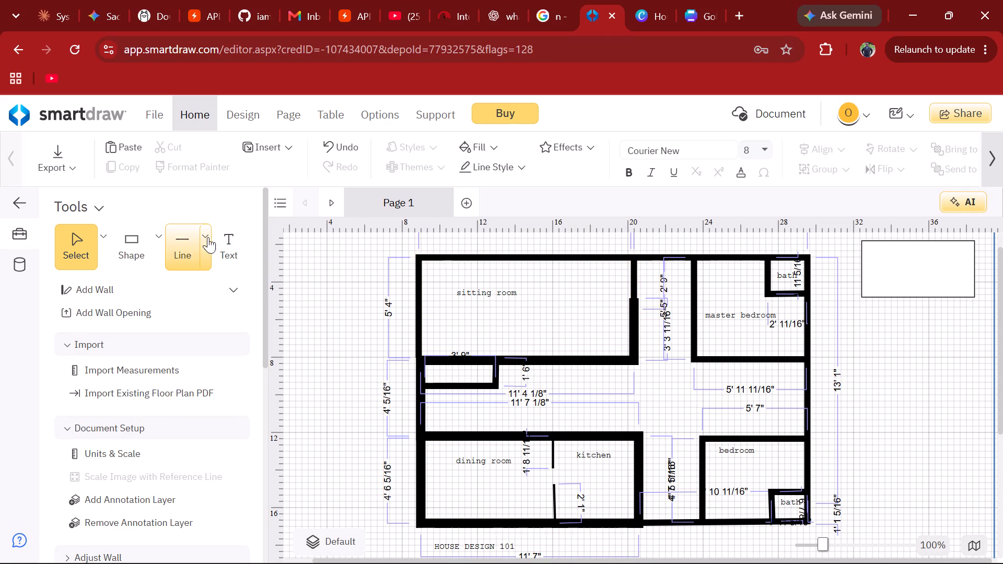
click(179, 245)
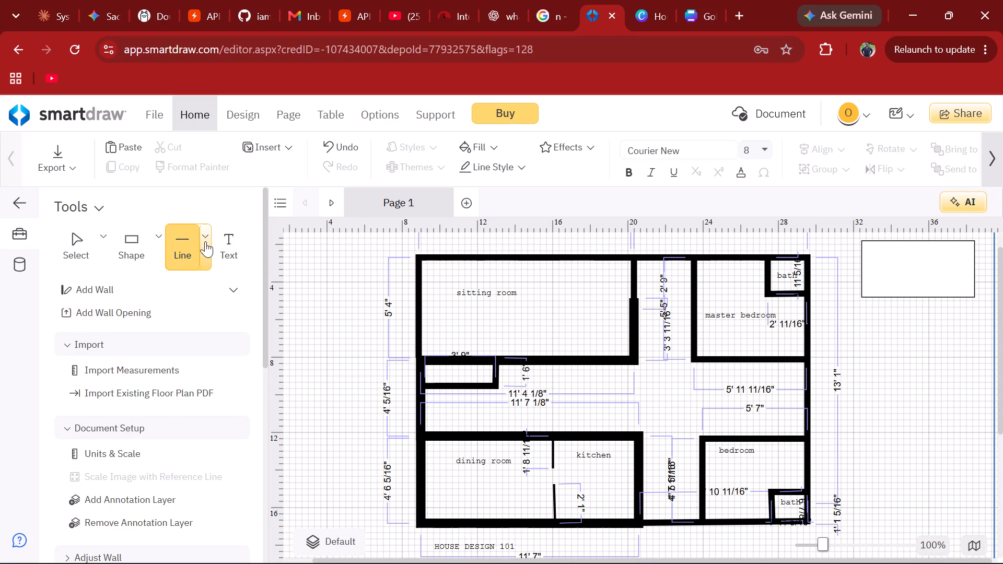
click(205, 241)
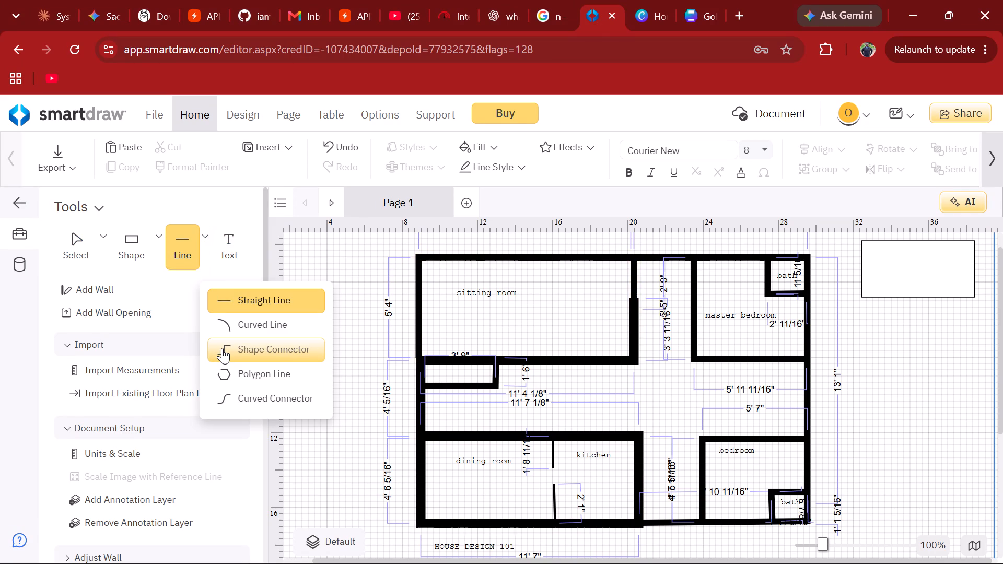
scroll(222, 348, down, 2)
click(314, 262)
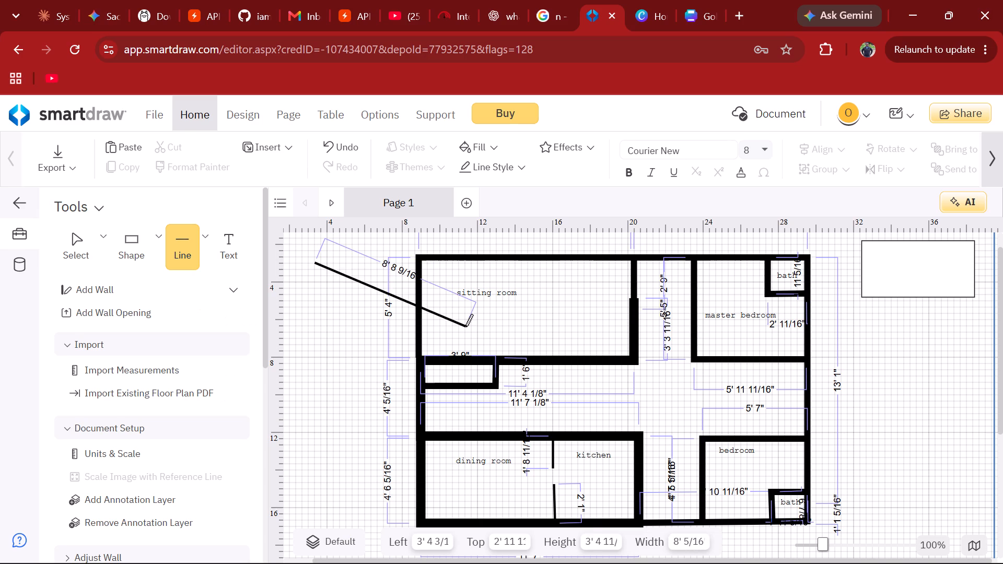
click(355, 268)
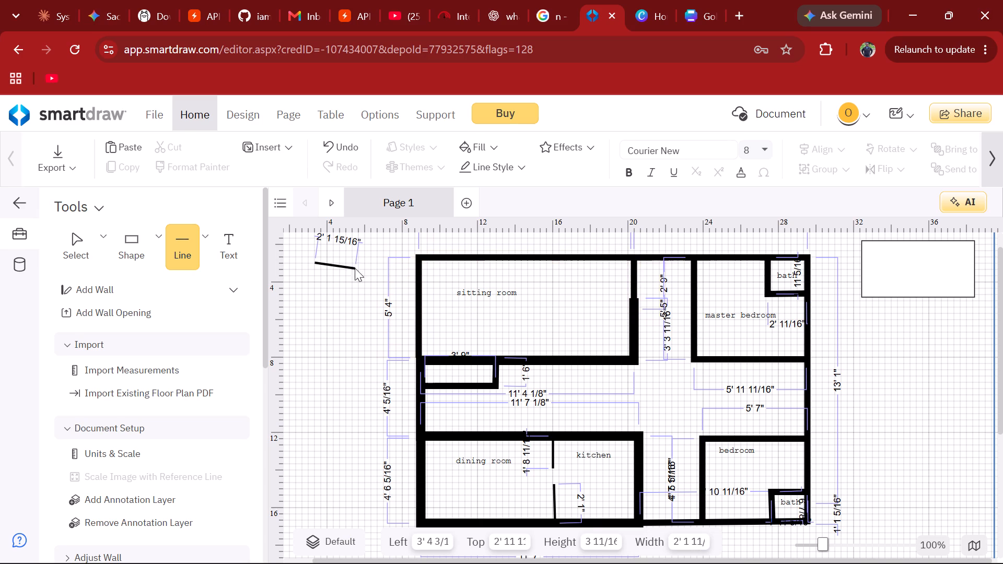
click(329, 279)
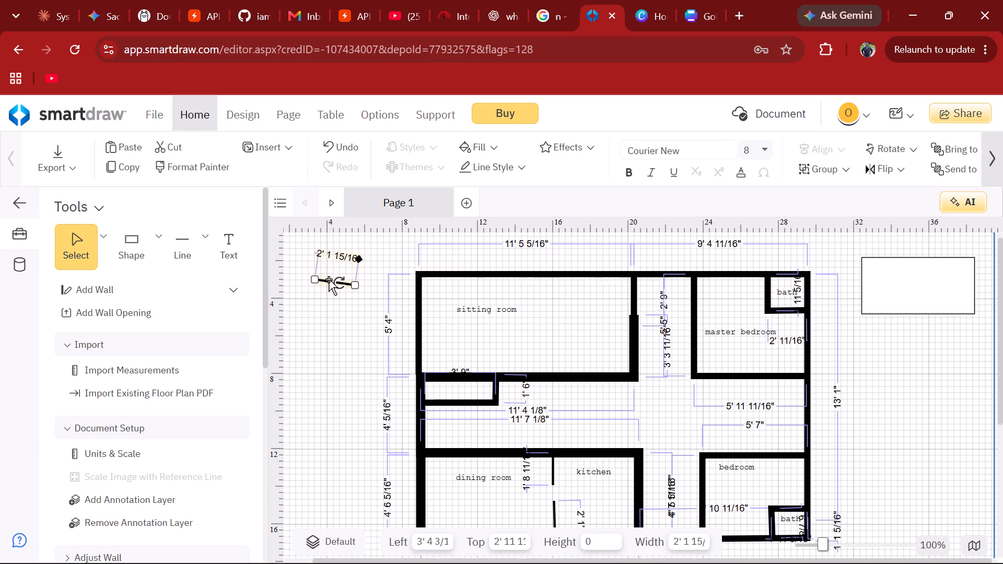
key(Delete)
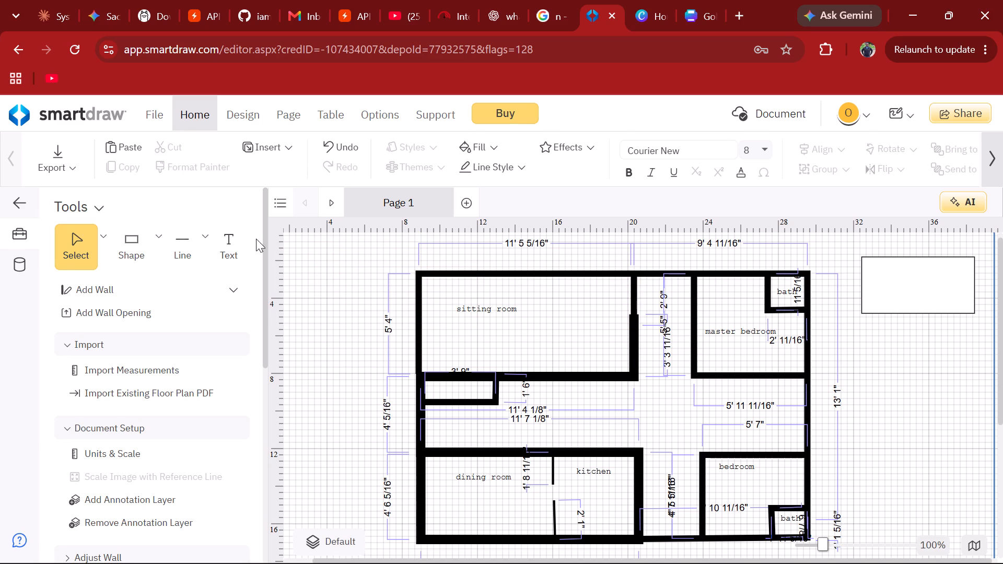
Draw a horizontal straight line about 11' 8 7/16" long across the hallway, from its left wall, above the dining room and kitchen.
click(185, 238)
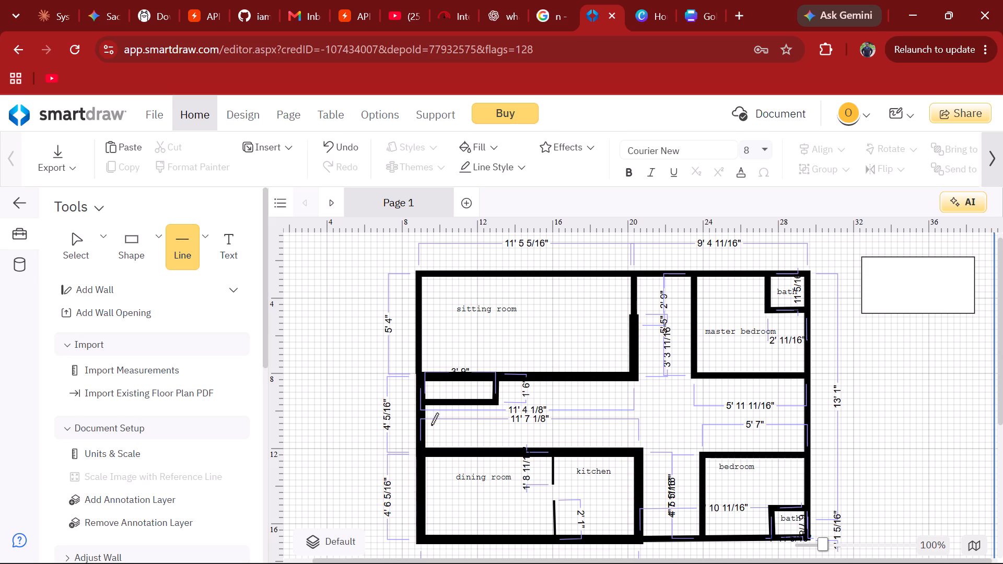
click(424, 429)
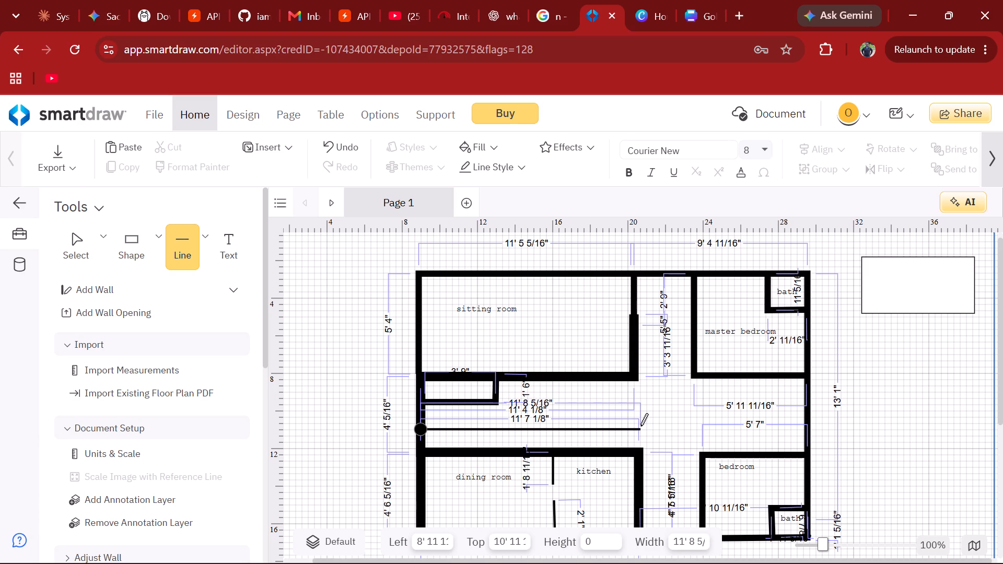
click(640, 426)
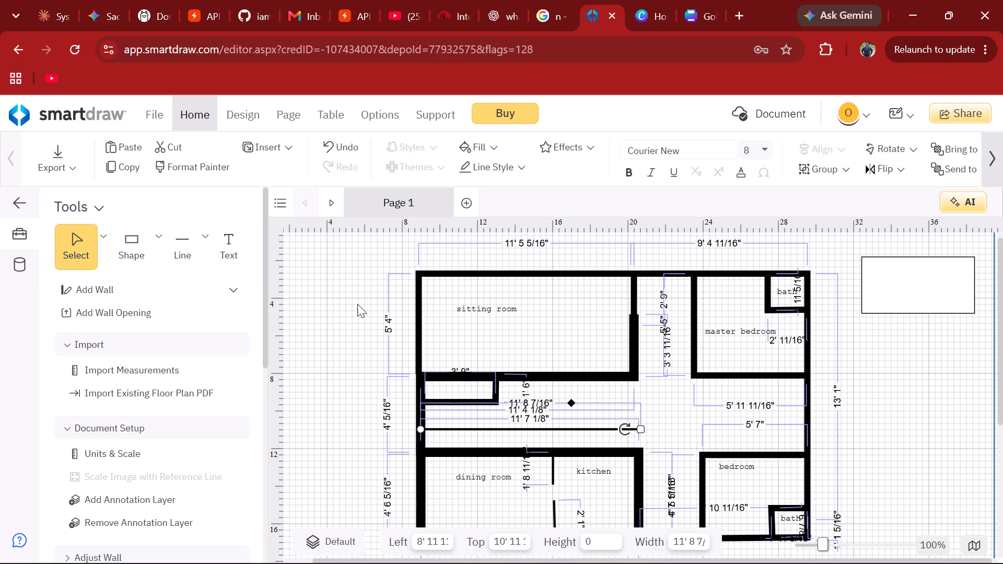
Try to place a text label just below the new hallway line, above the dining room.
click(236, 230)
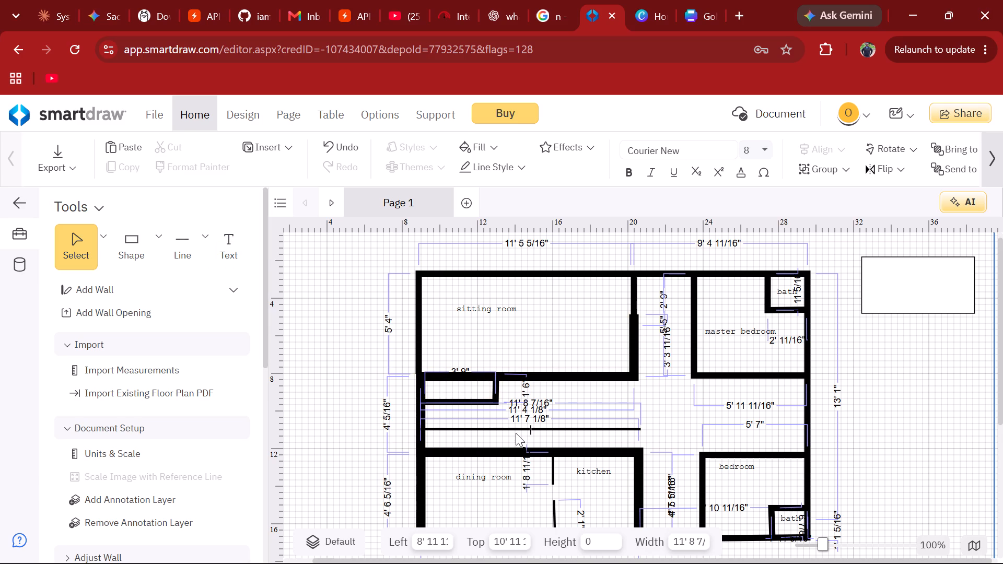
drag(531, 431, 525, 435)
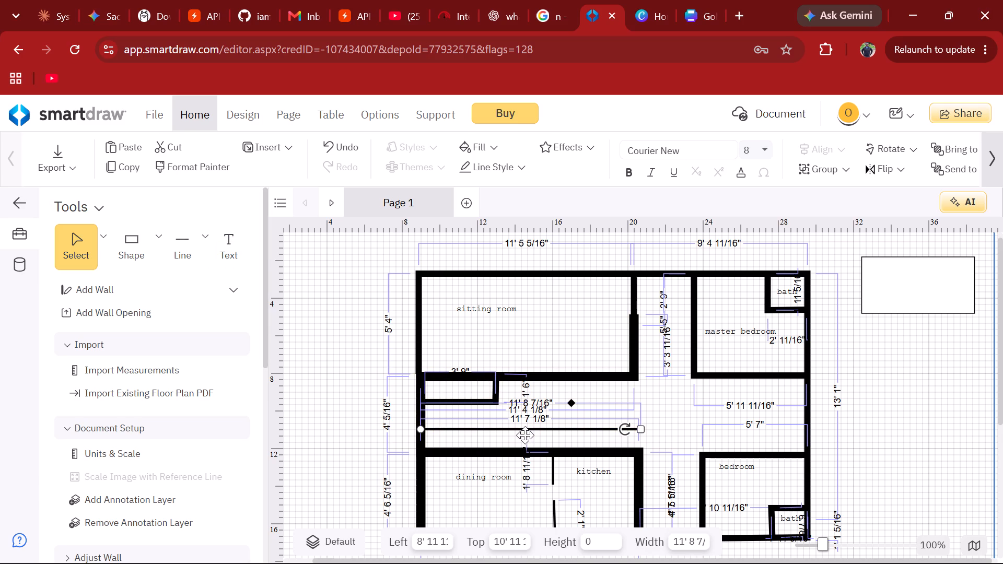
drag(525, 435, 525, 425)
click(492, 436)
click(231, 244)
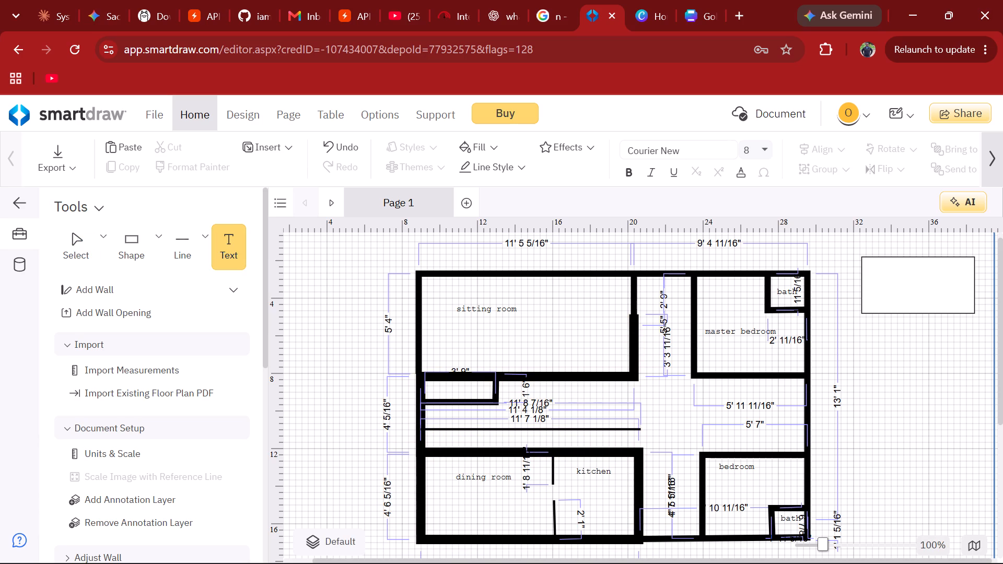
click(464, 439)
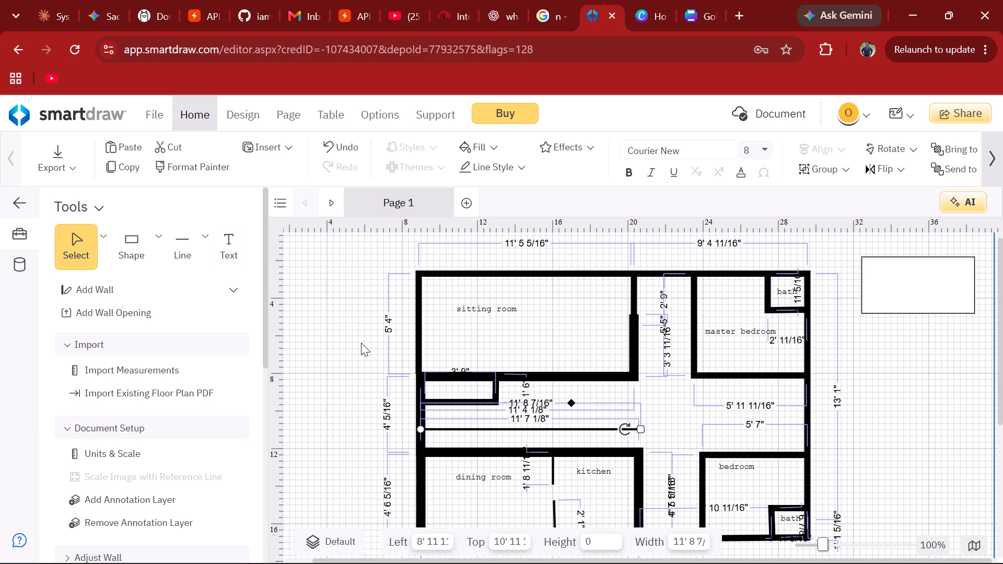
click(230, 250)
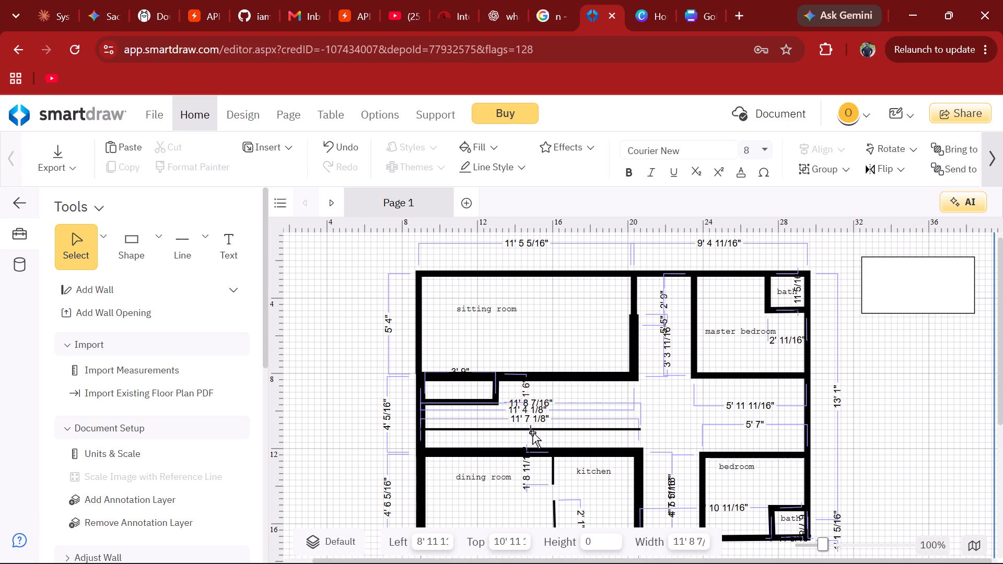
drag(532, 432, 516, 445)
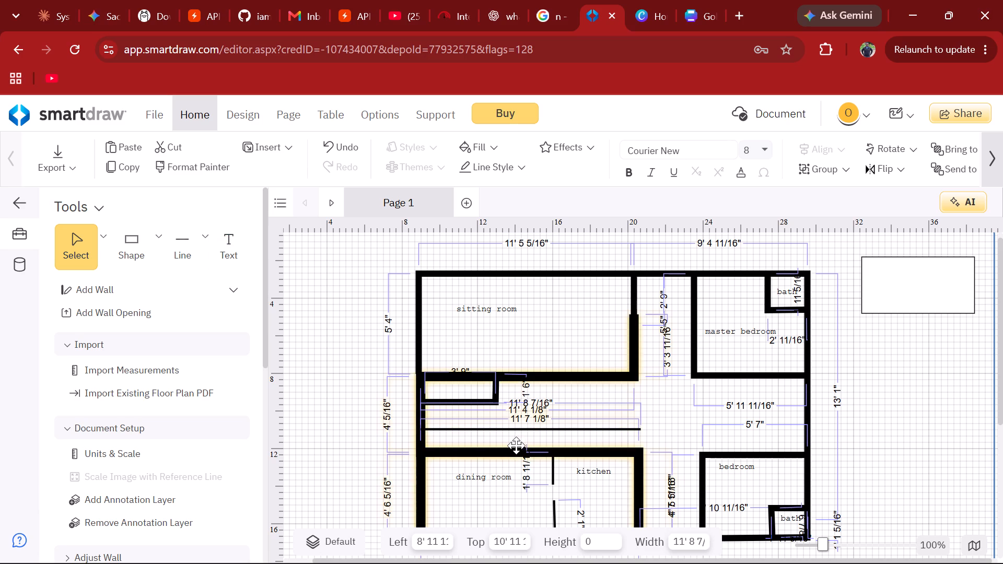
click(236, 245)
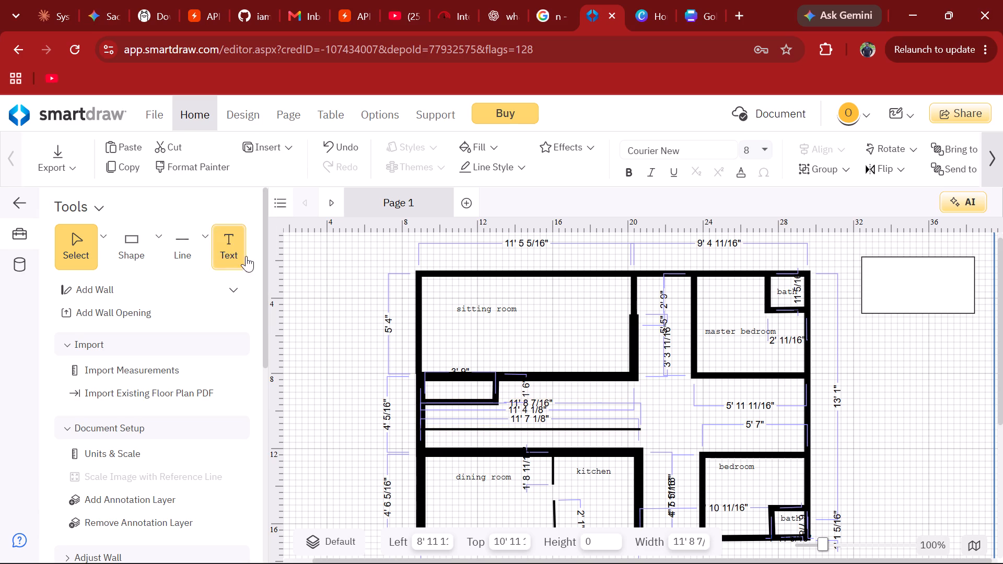
Add the text label "corridor" in the hallway strip just below the new horizontal line, above the dining room.
click(235, 231)
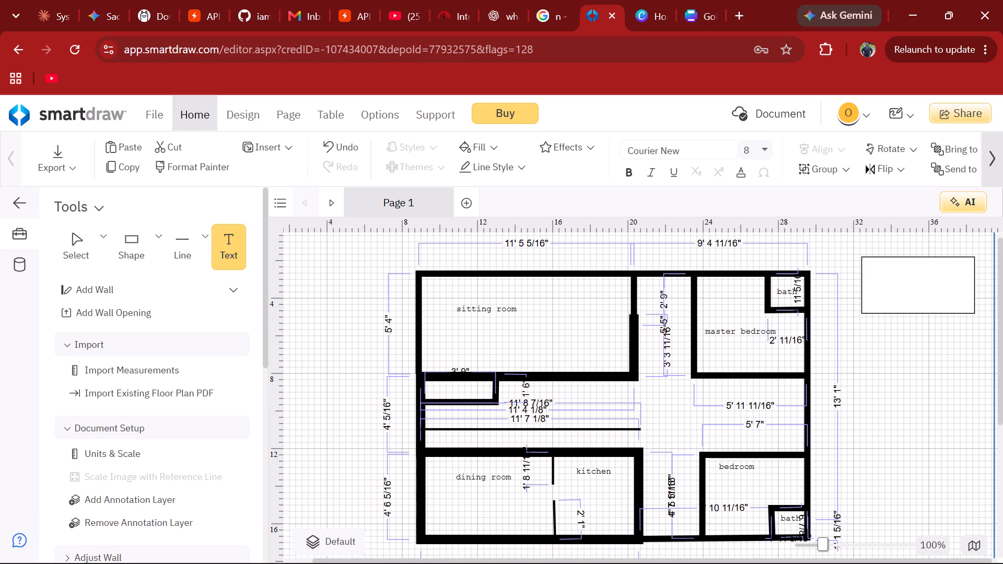
double_click(470, 441)
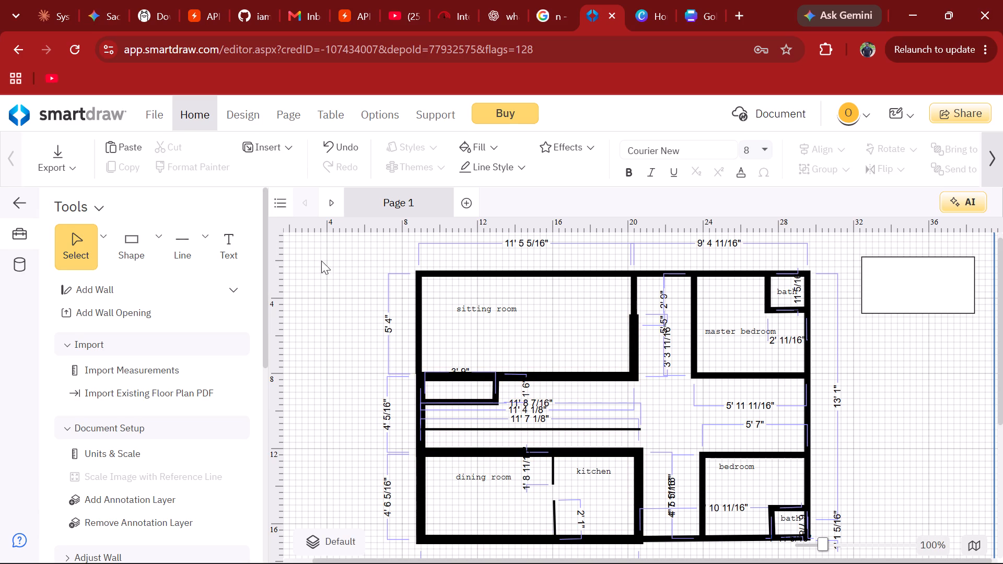
click(231, 232)
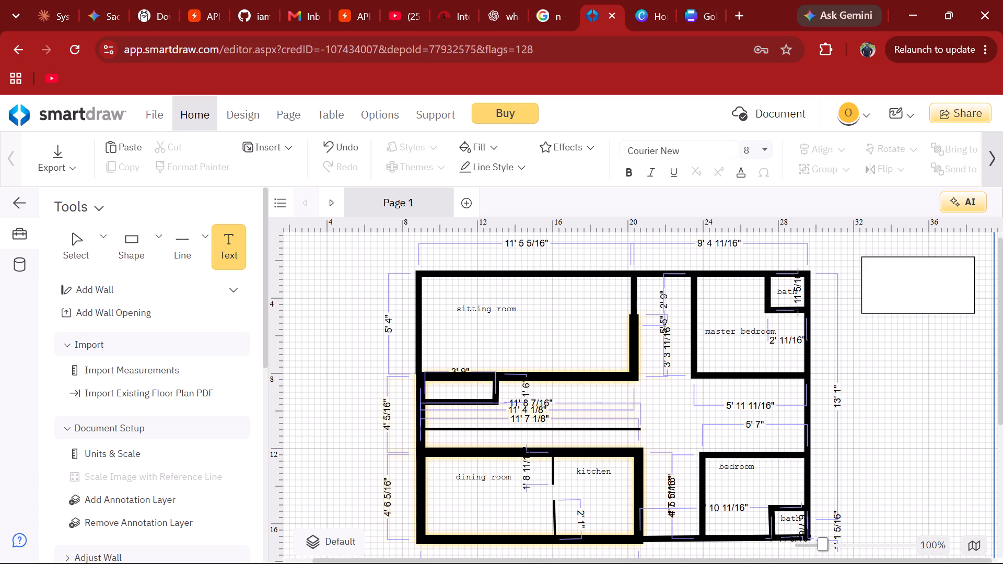
click(481, 444)
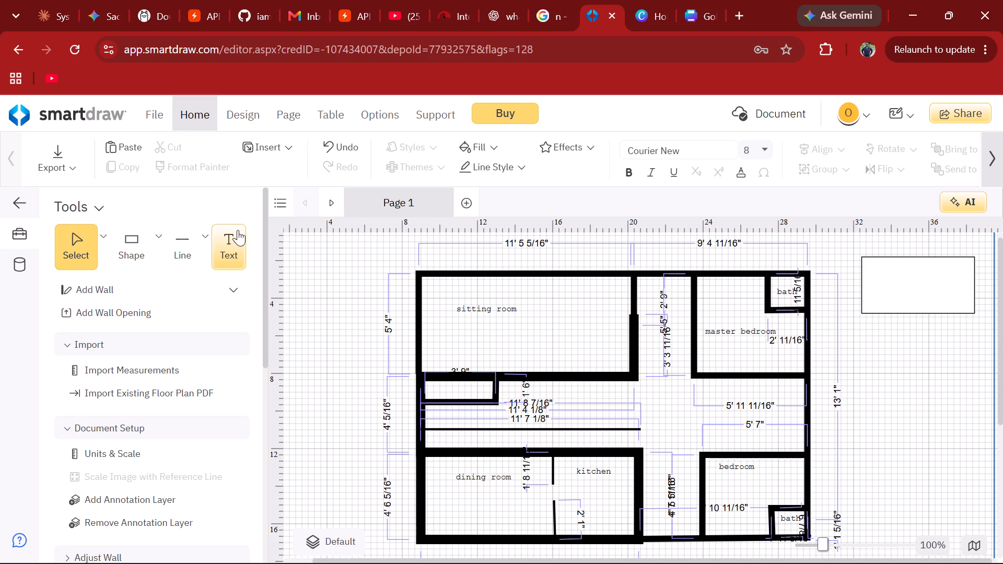
click(233, 230)
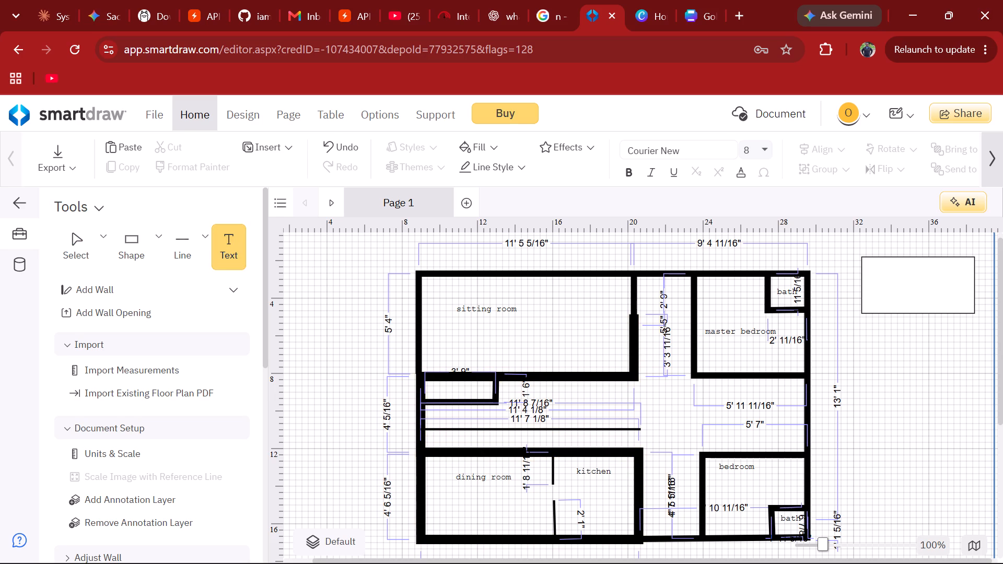
click(471, 440)
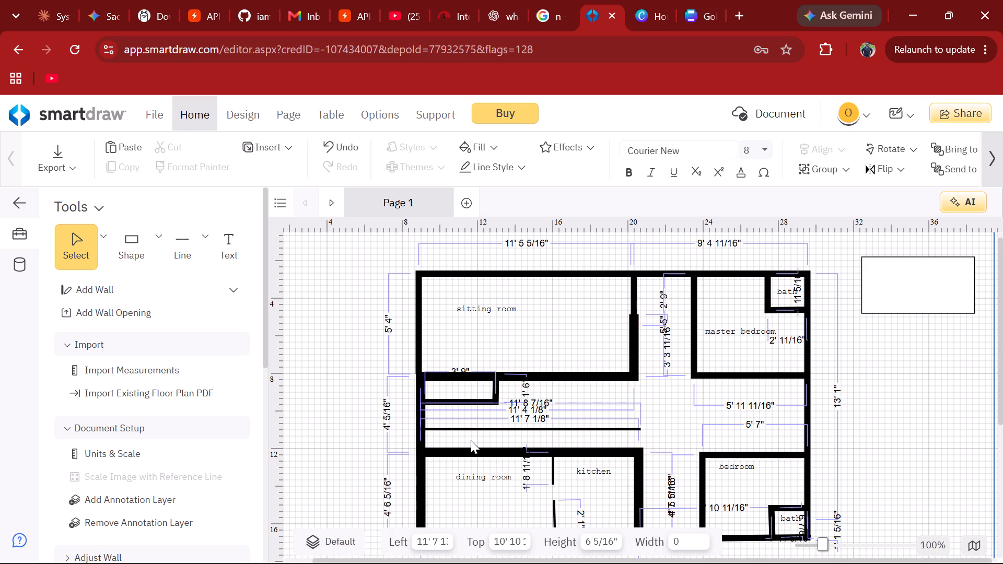
text(co)
text(rridor)
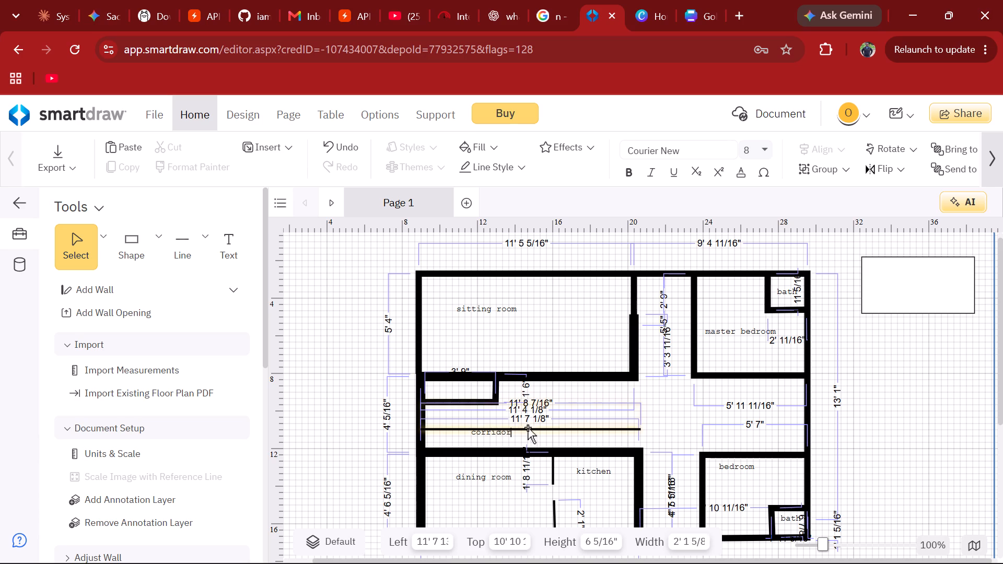
click(518, 440)
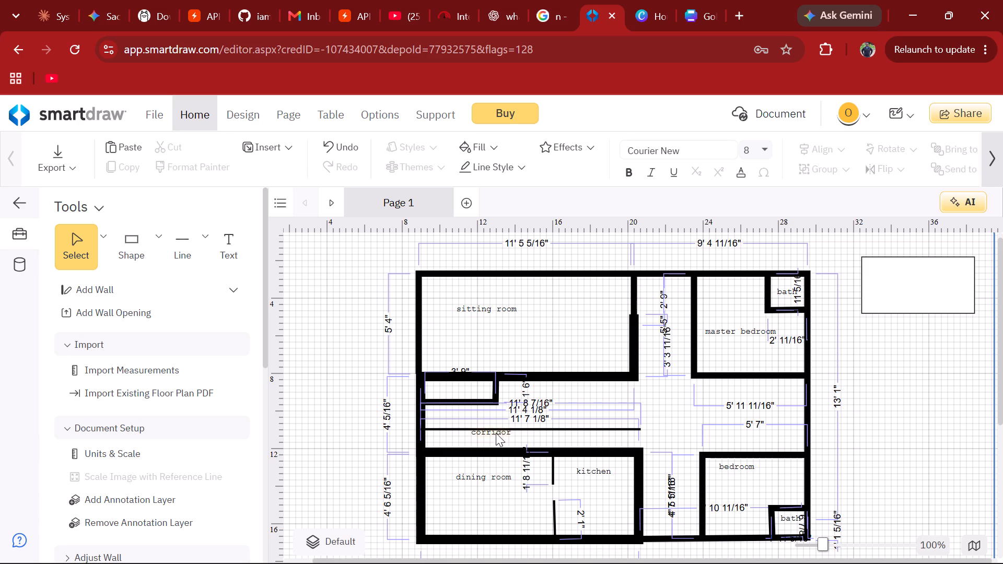
Move the corridor label clear of the line, midway between it and the dining room and kitchen's top wall.
drag(495, 433, 511, 438)
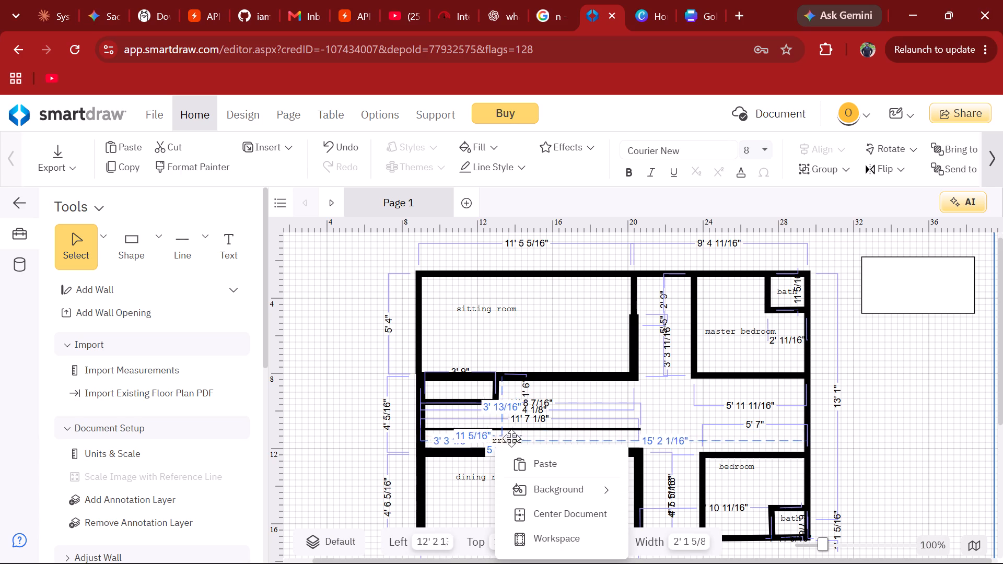
drag(511, 438, 523, 437)
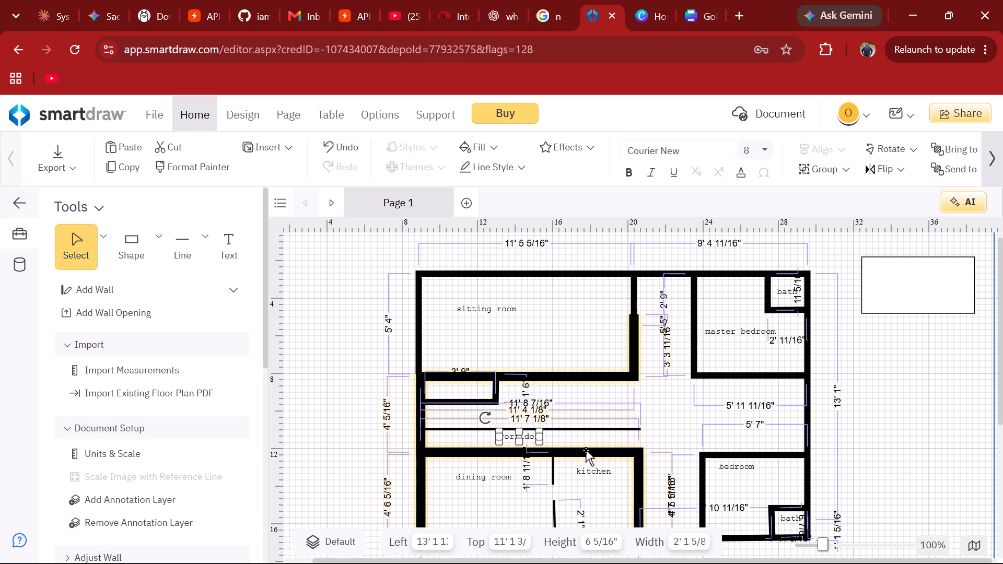
click(589, 435)
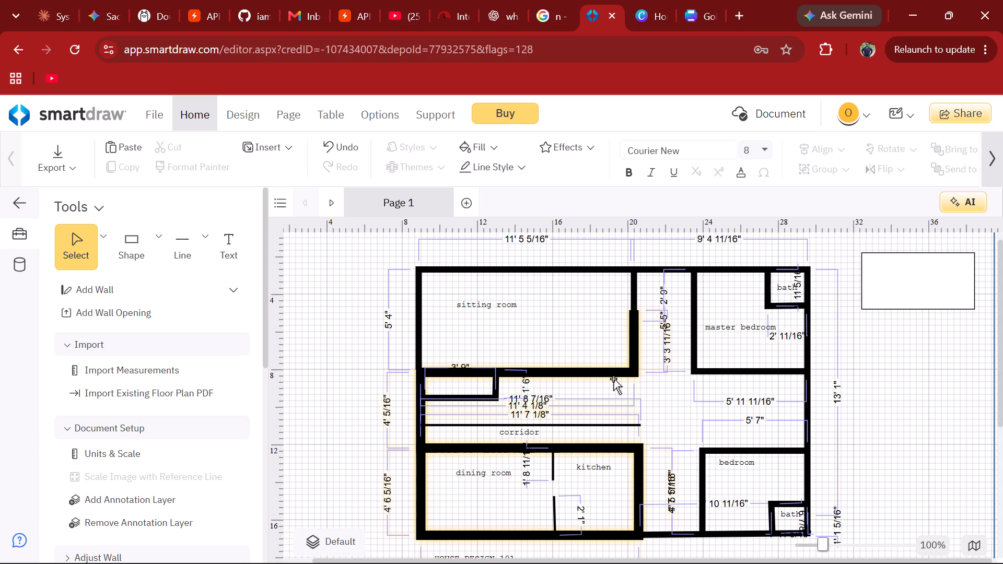
click(901, 377)
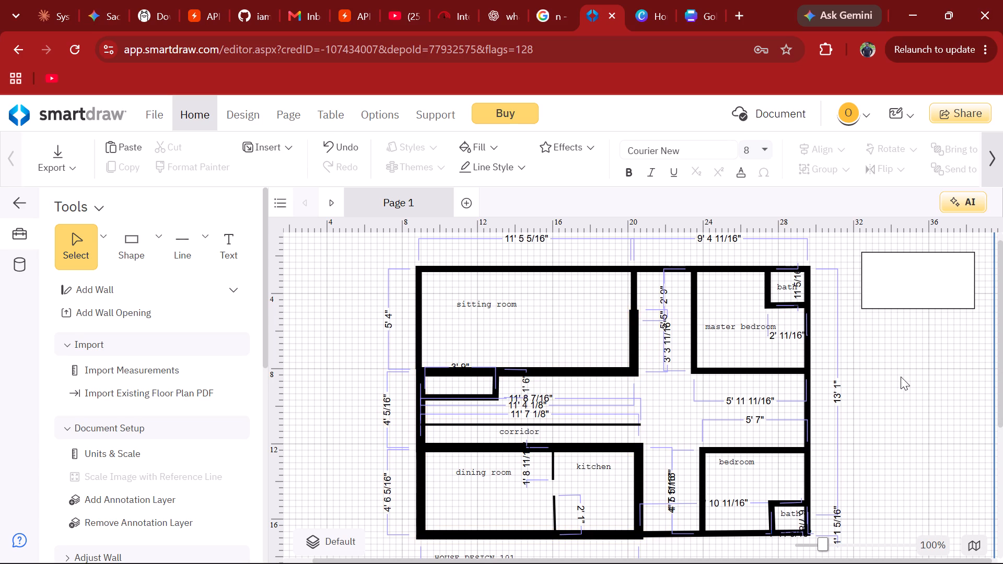
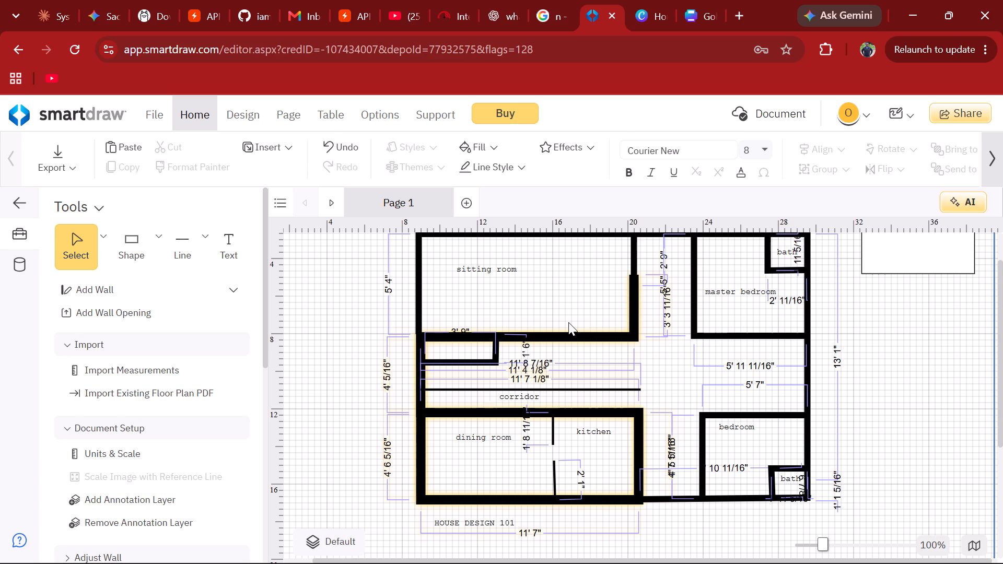
Draw a roughly horizontal line about 3' 4 11/16" long across the gap between the kitchen's right wall and the bedroom's left wall.
click(188, 238)
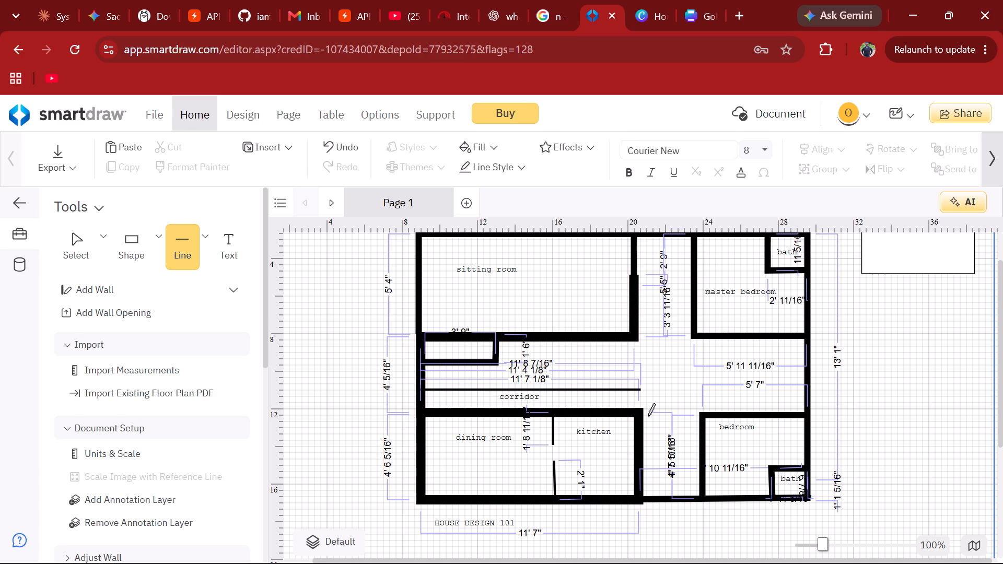
drag(644, 452, 678, 455)
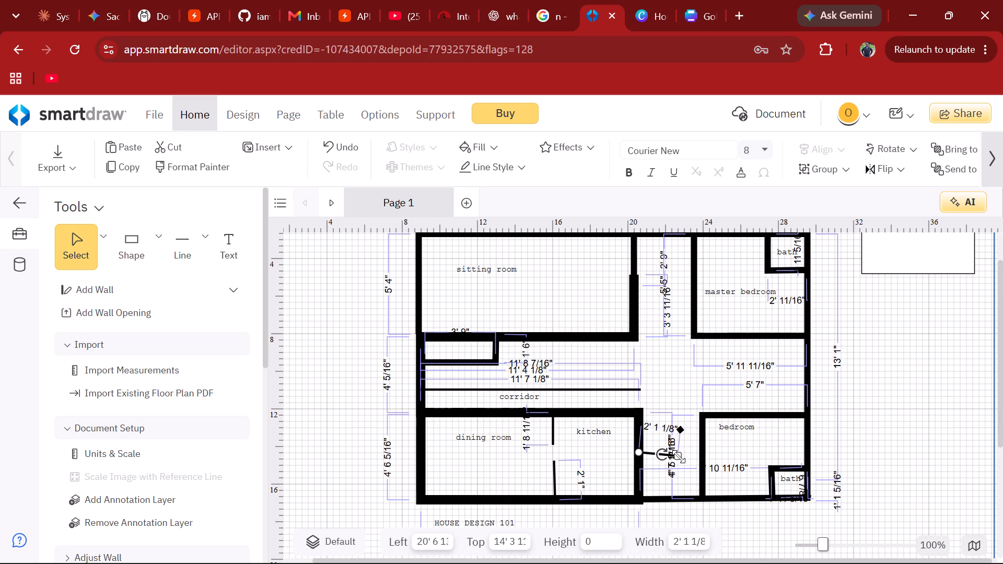
drag(679, 456, 695, 450)
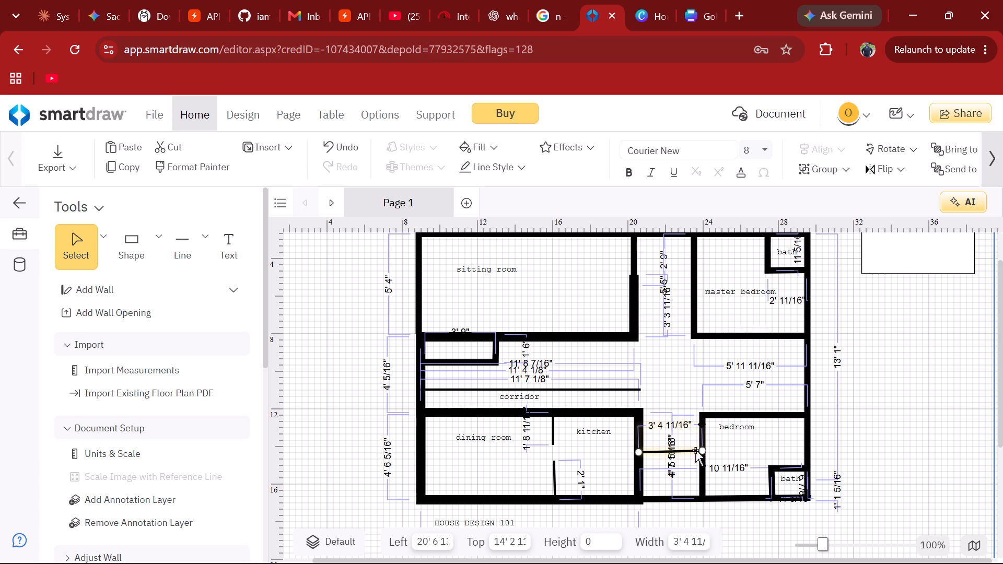
click(697, 453)
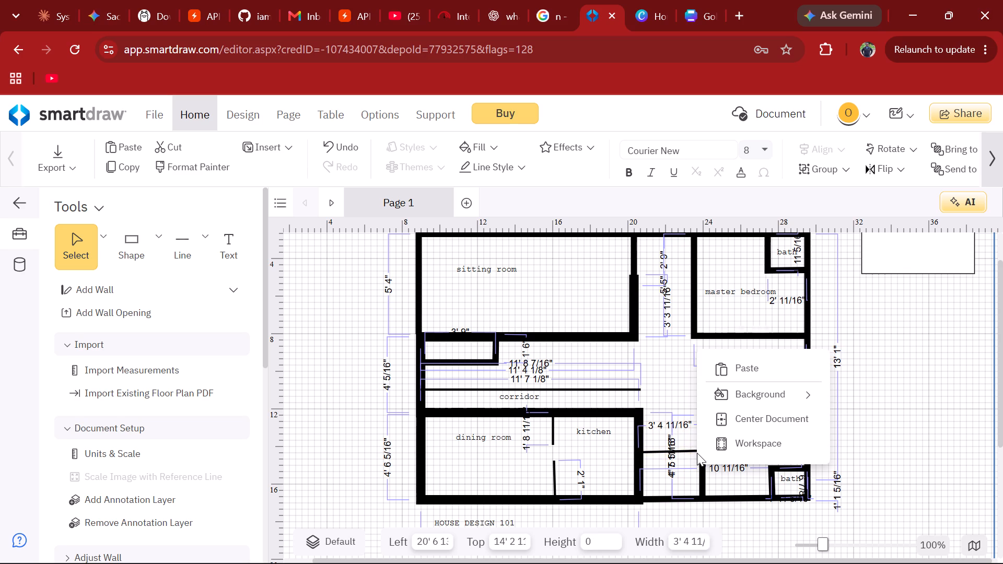
click(692, 453)
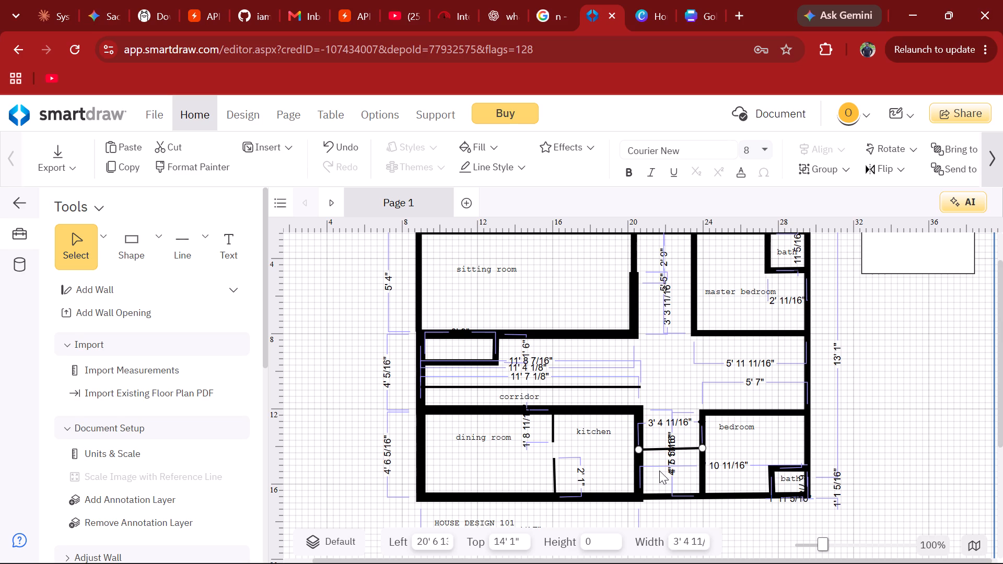
Add the two-line text label "potential store" in the space below the new line, between the kitchen and the bedroom.
click(219, 257)
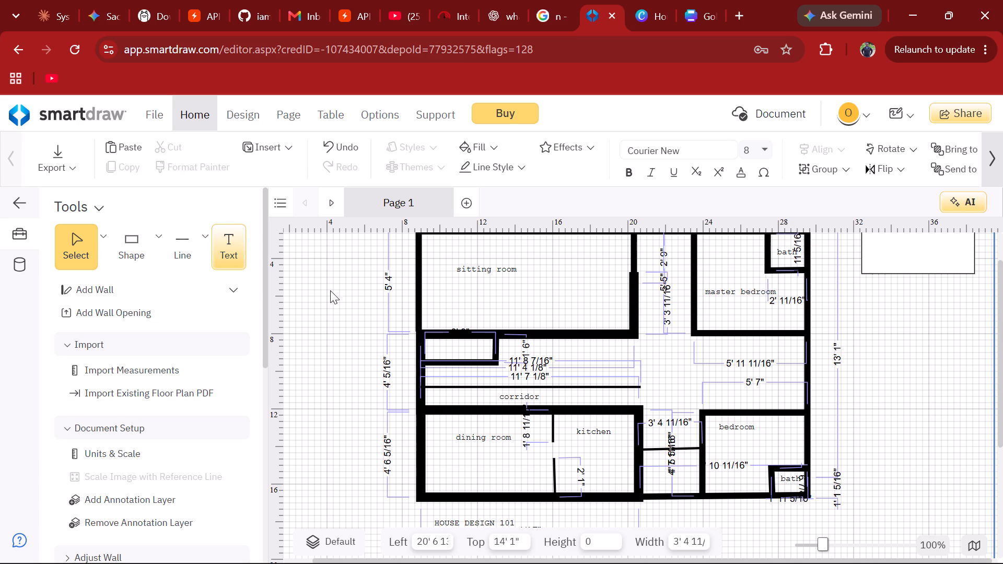
double_click(652, 478)
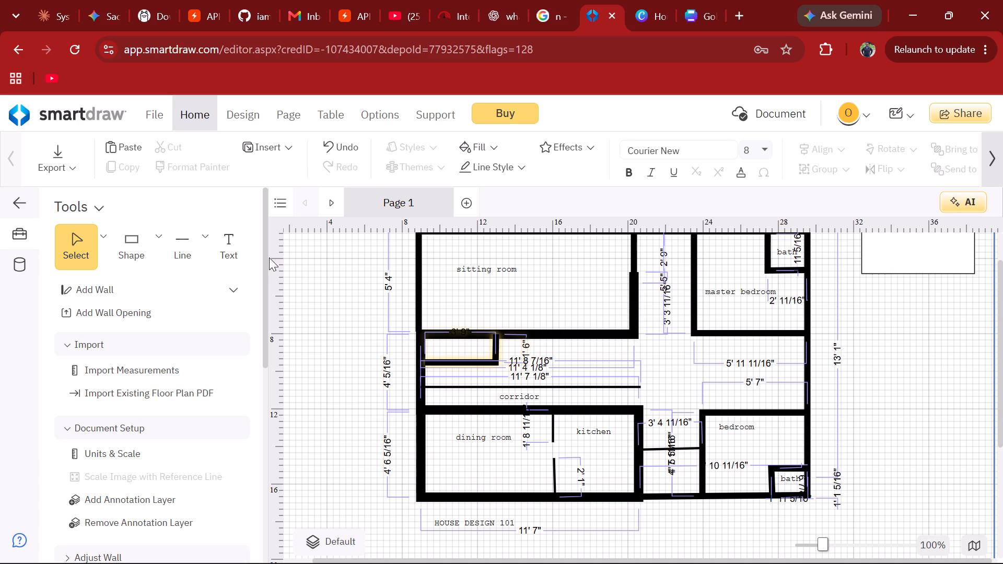
click(235, 252)
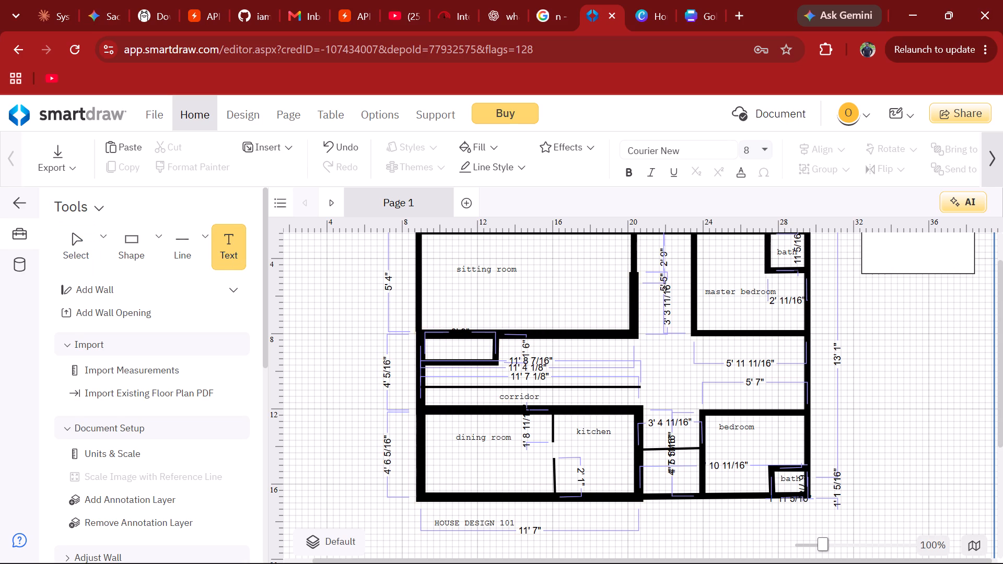
click(650, 478)
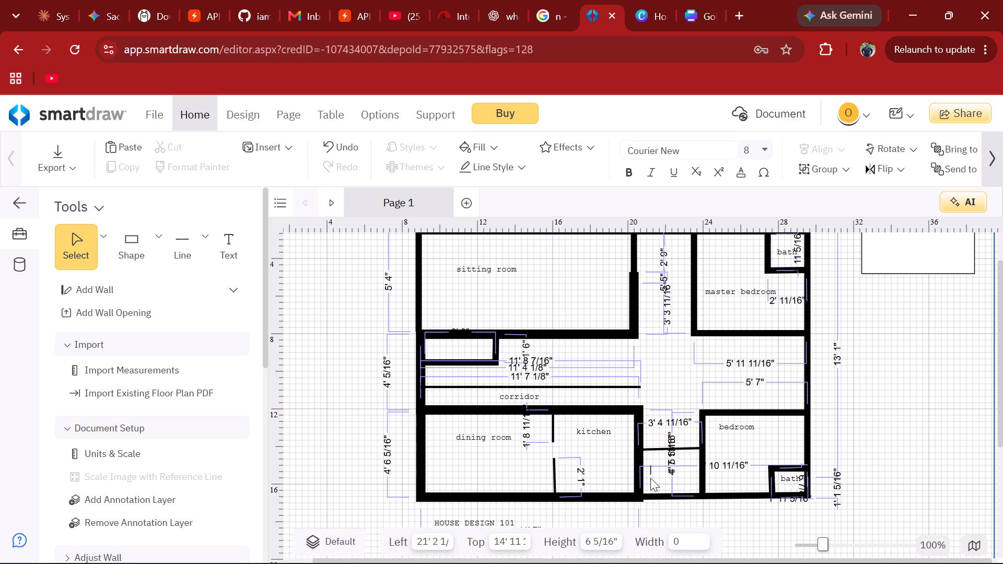
text(potential)
key(space)
key(Return)
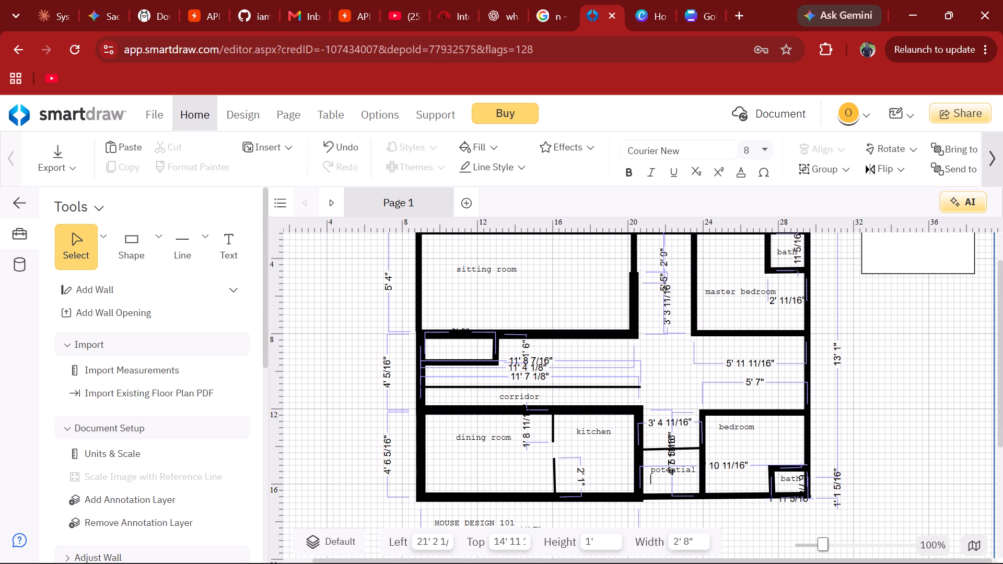
key(s)
text(tore)
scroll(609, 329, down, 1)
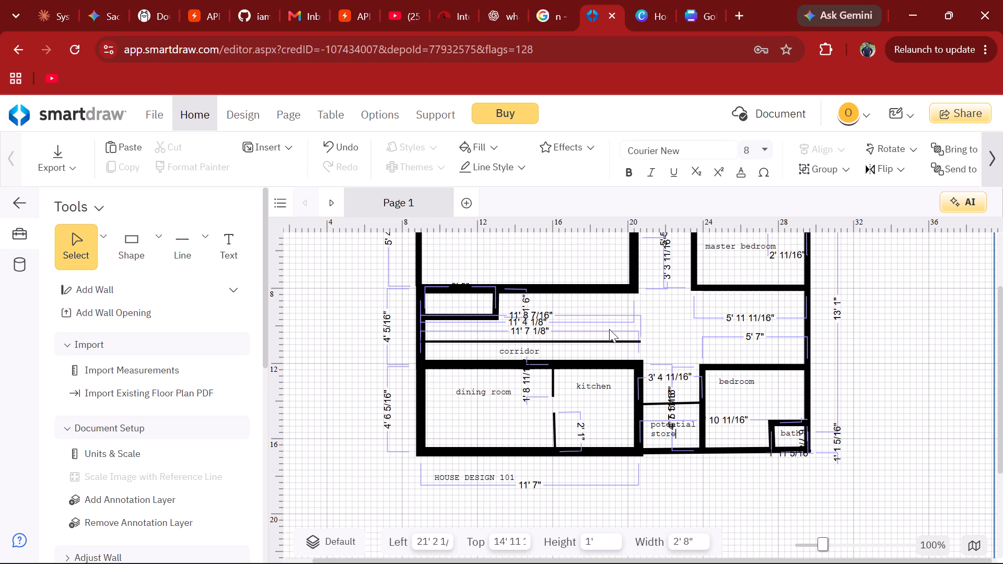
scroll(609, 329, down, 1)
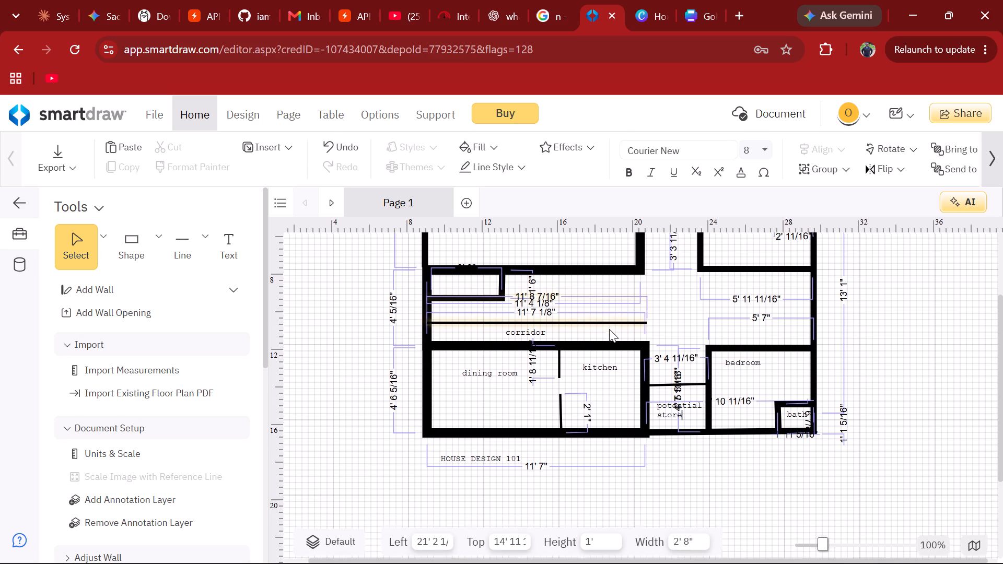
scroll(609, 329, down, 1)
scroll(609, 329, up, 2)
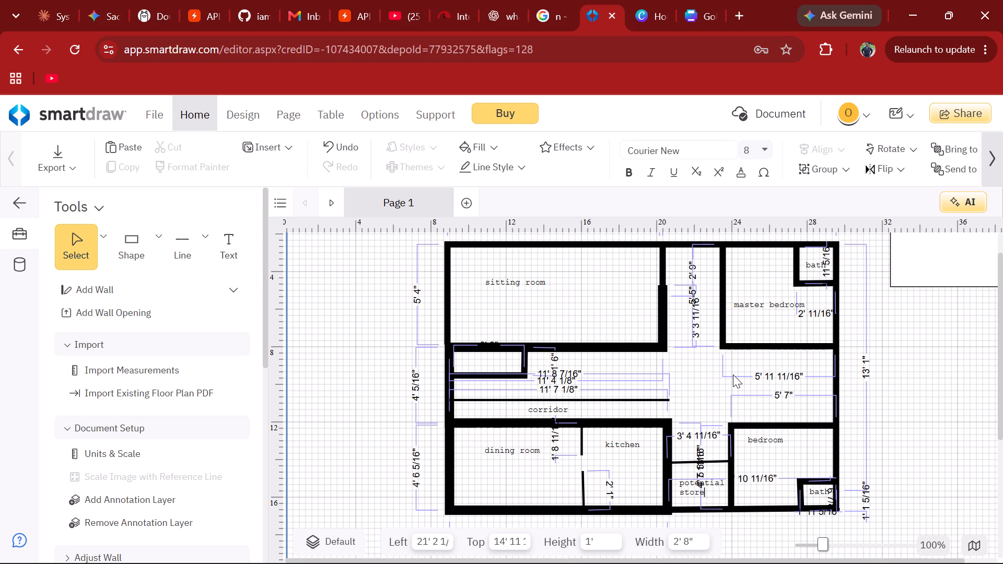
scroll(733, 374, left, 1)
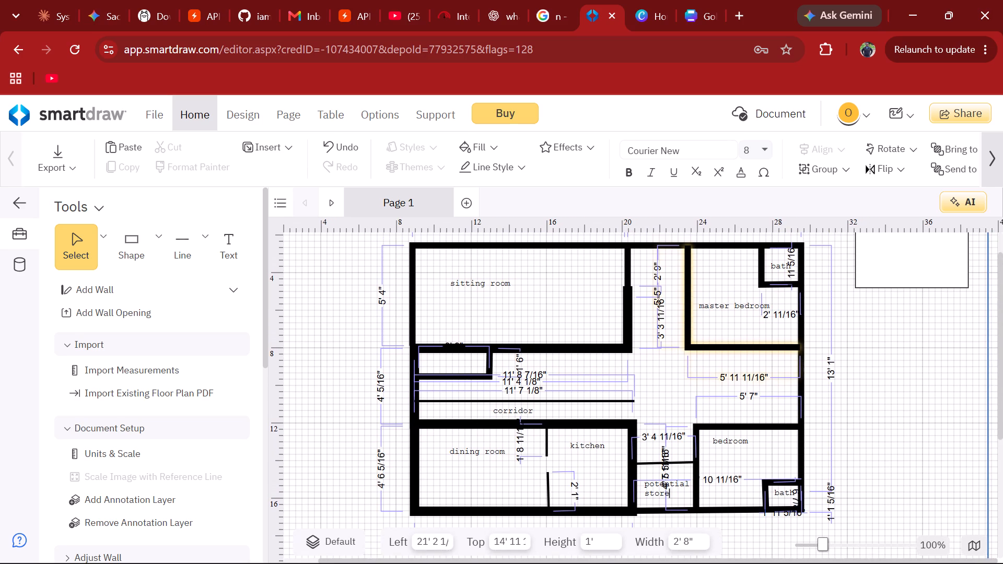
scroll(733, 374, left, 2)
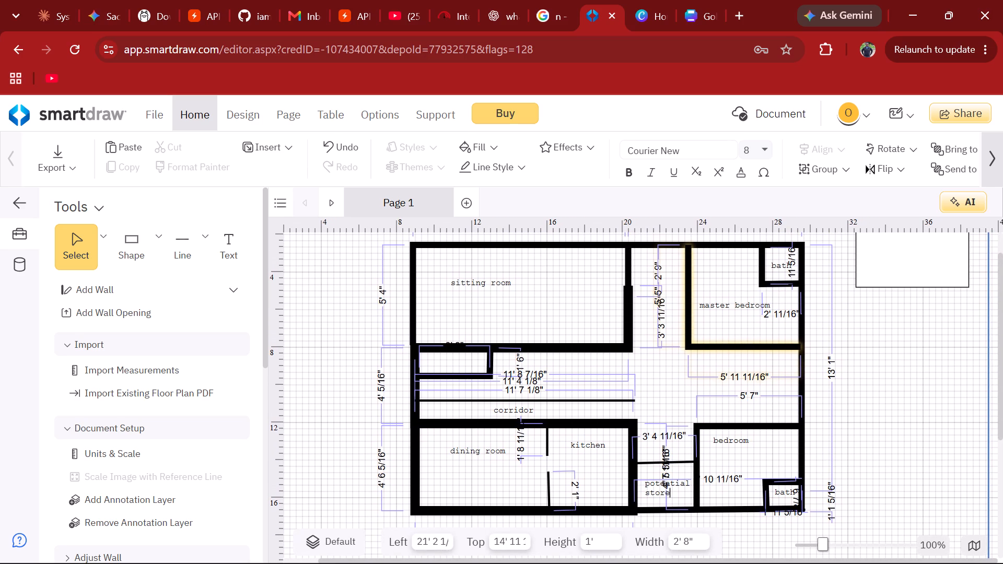
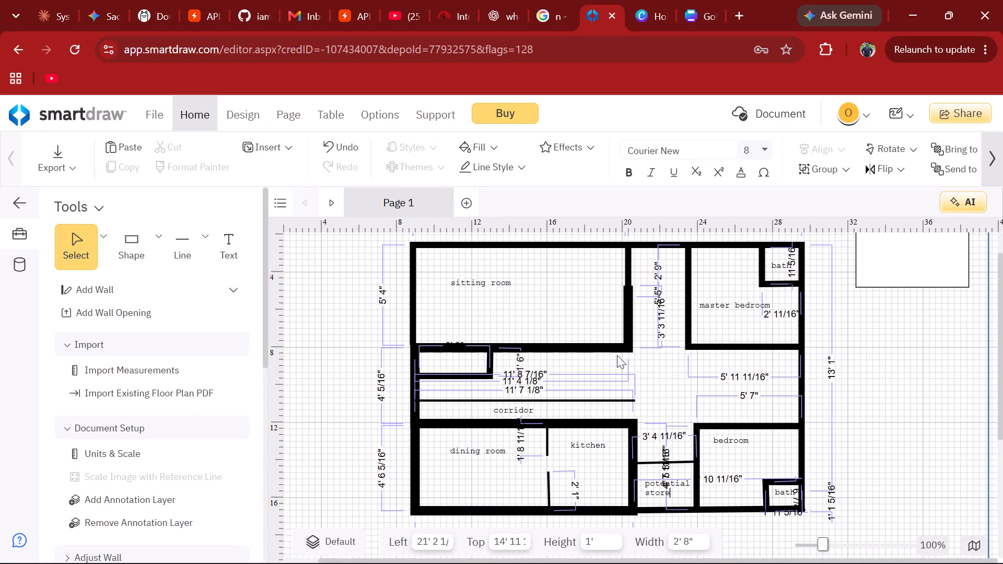
Move the empty rectangle beside the master bedroom down, so its top sits at about 4' 4".
scroll(617, 355, down, 1)
scroll(617, 355, up, 1)
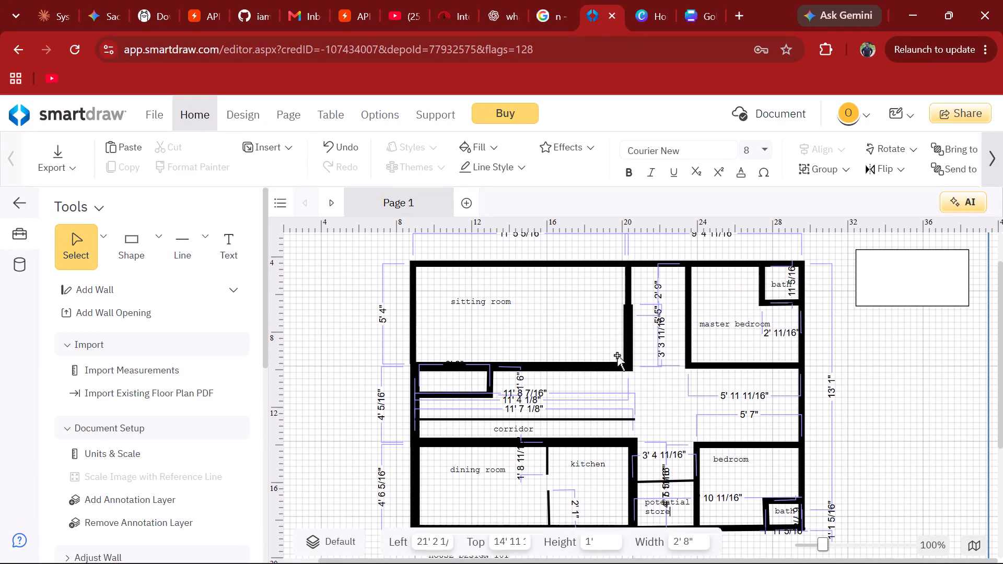
scroll(617, 355, up, 1)
click(123, 237)
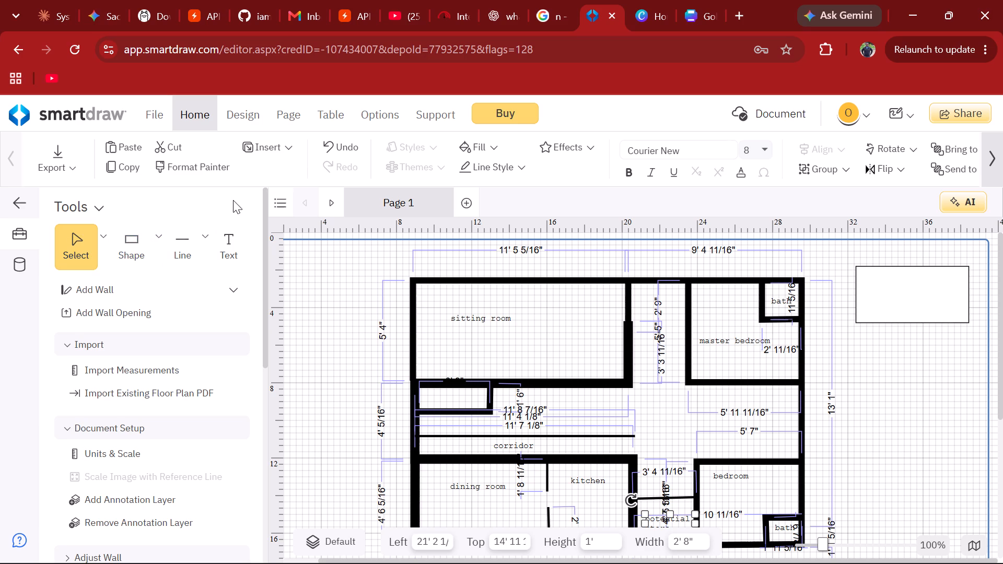
click(134, 245)
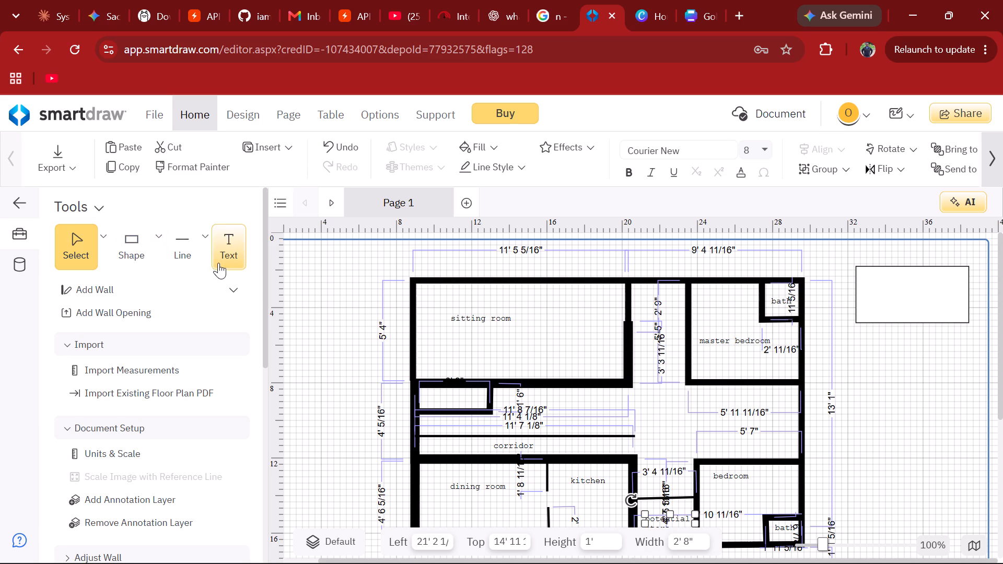
click(145, 241)
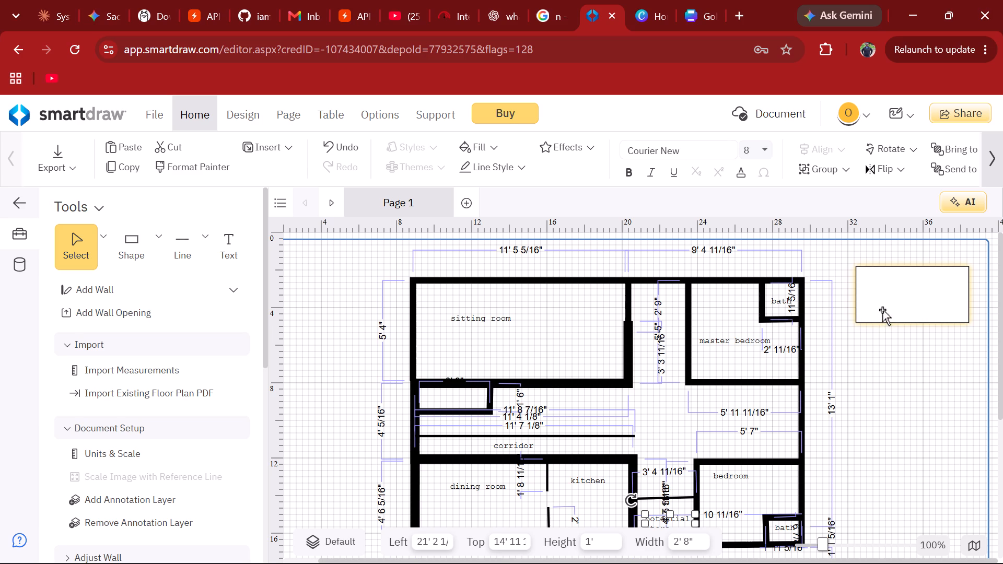
drag(882, 310, 880, 360)
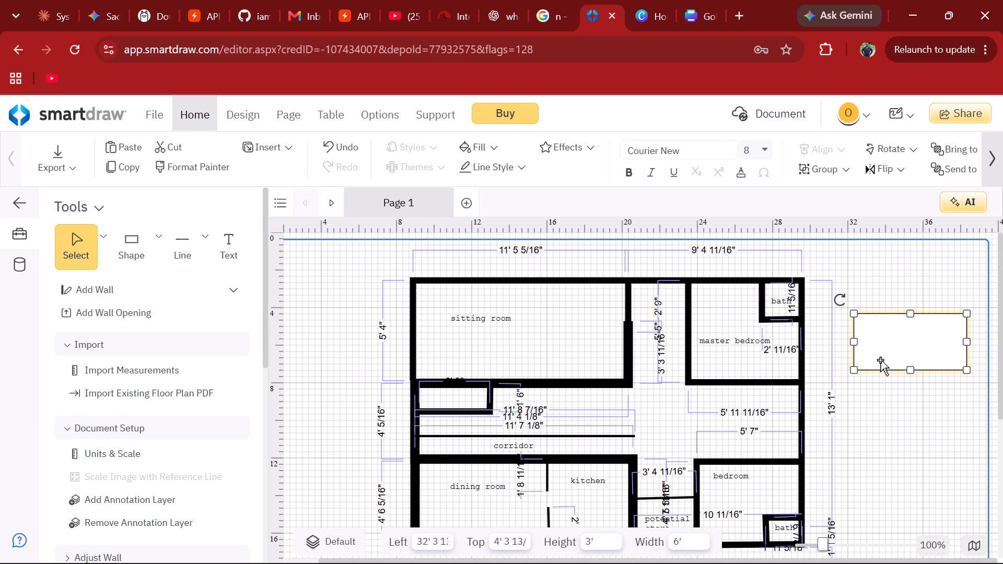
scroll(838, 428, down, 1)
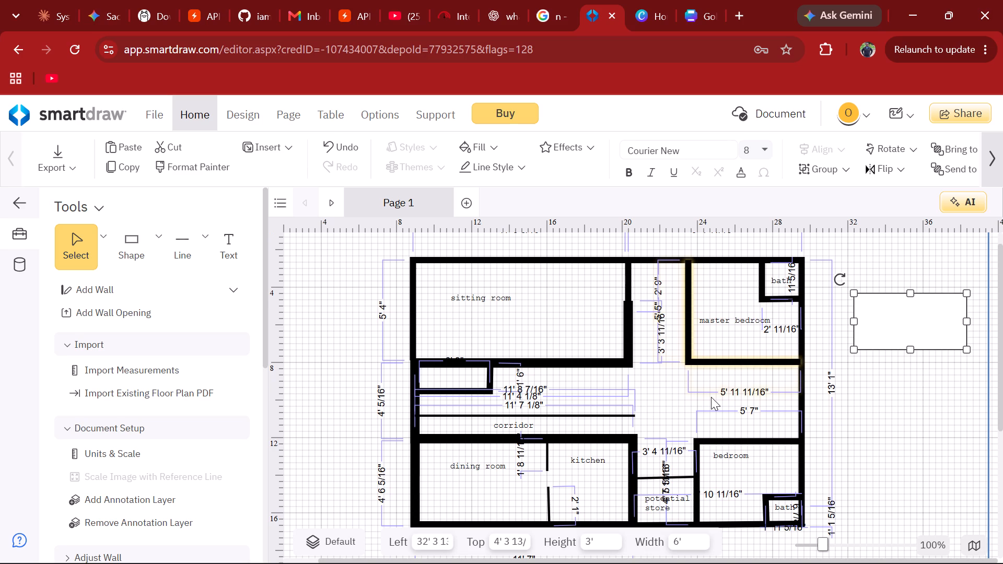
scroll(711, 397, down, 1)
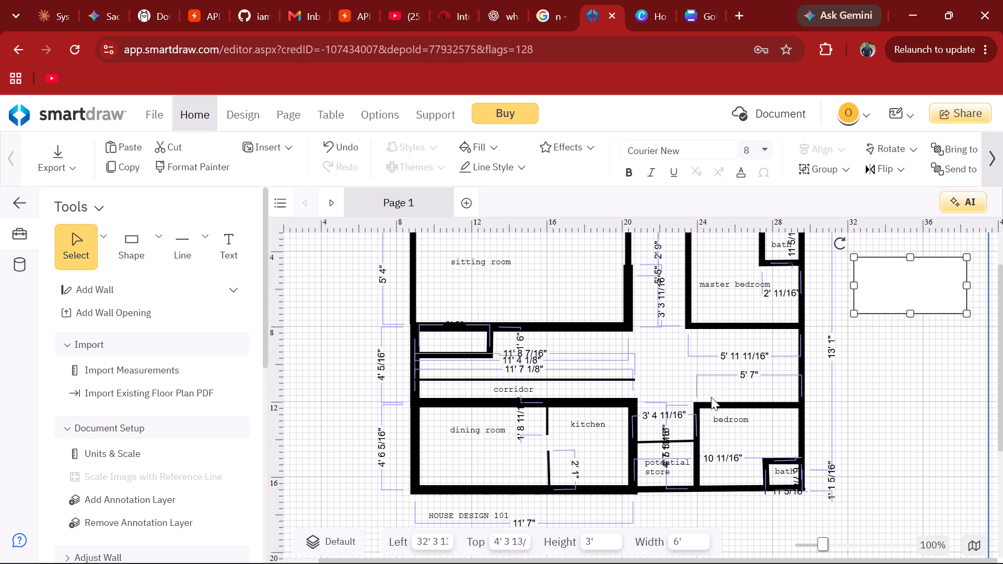
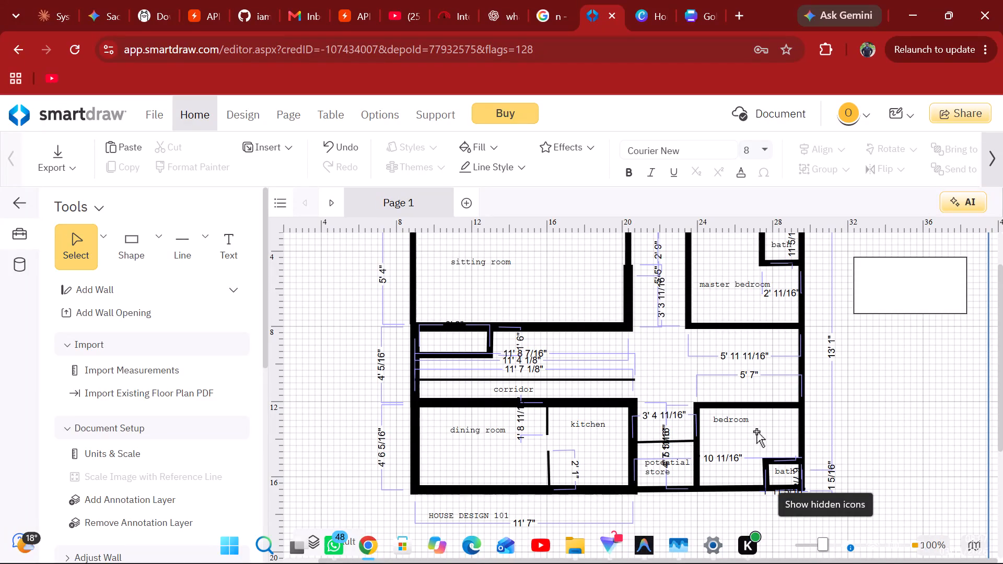
Move the sitting room label to the room's centre and raise the master bedroom label level with it, both tops at about 4' 11".
scroll(690, 380, up, 1)
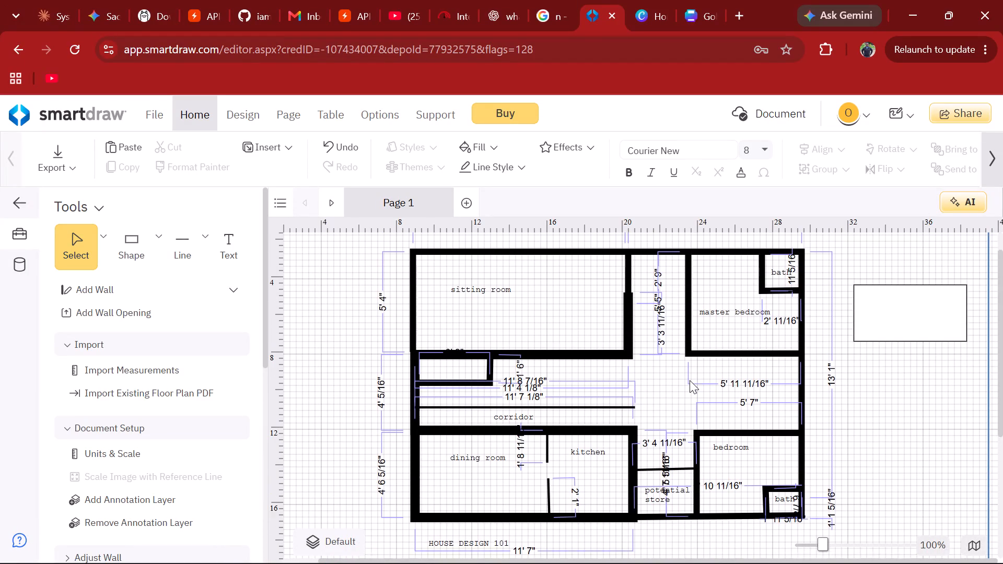
scroll(690, 380, up, 1)
scroll(590, 320, up, 1)
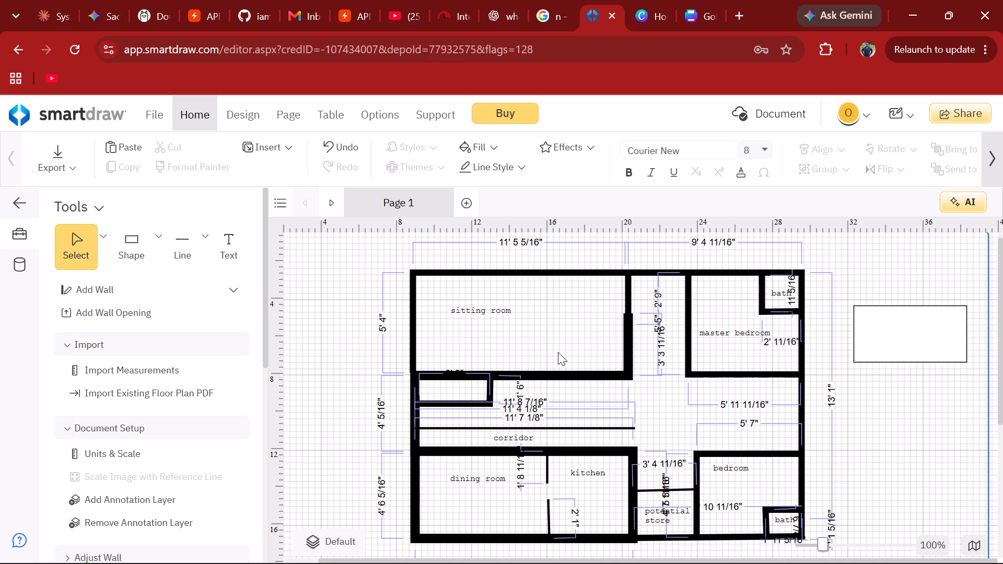
drag(474, 318, 506, 331)
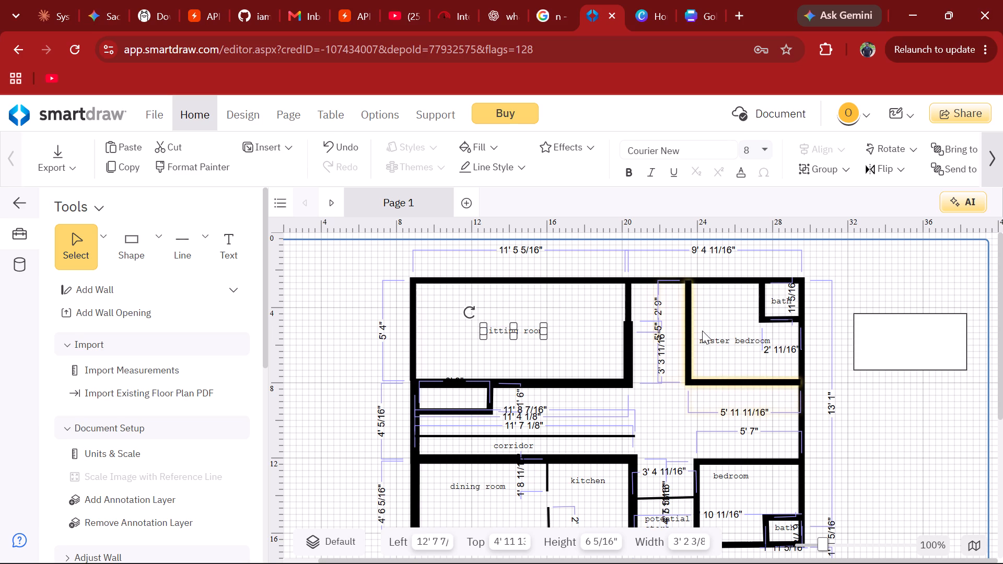
drag(715, 338, 716, 326)
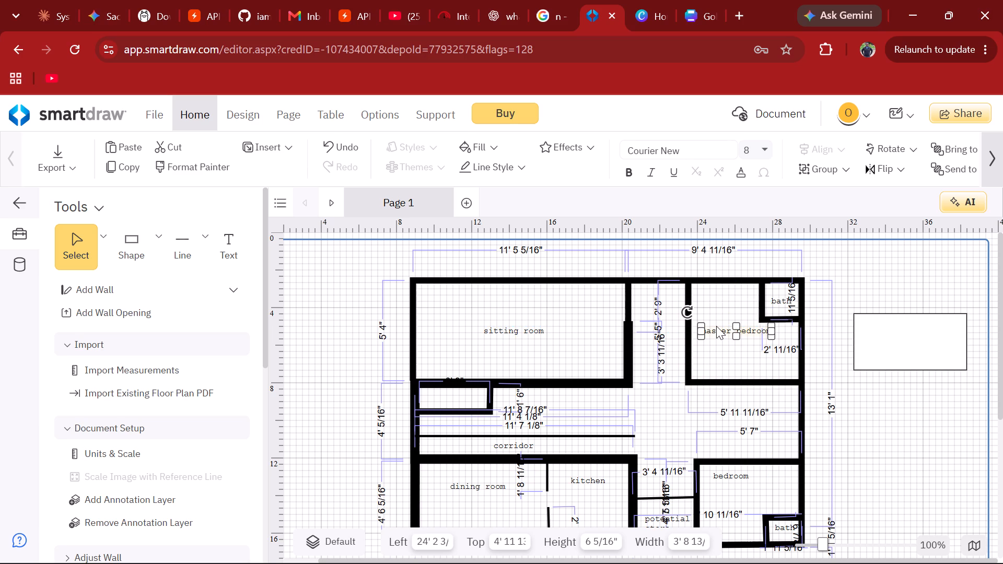
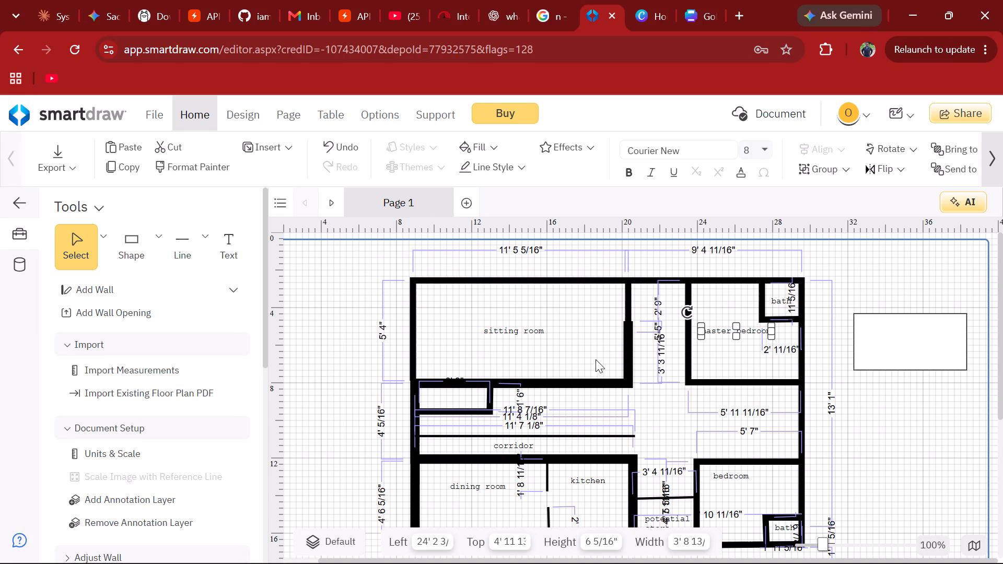
Draw a horizontal line about 3' 1" long from the sitting room's lower-right corner to the master bedroom's lower-left corner.
scroll(596, 359, down, 1)
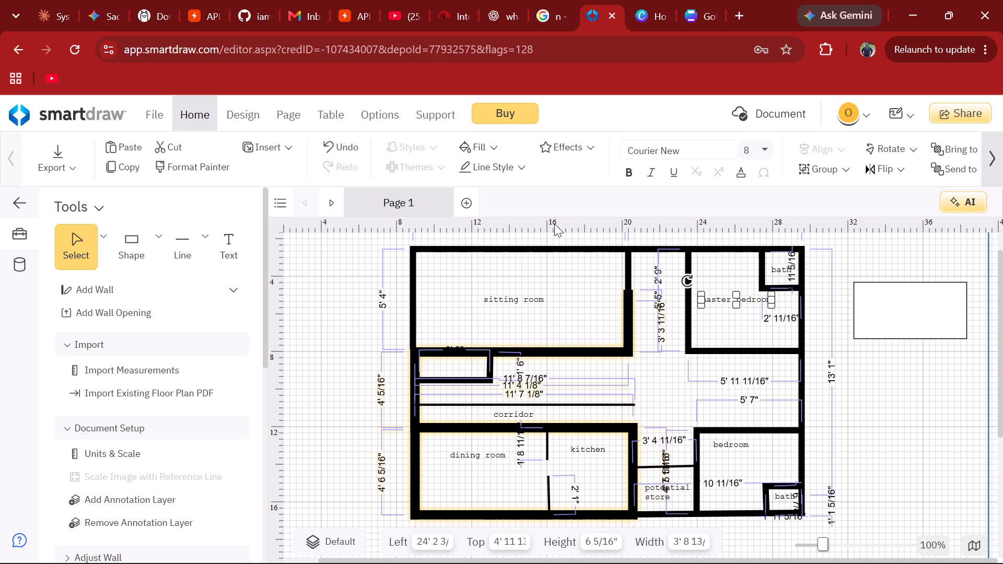
click(189, 245)
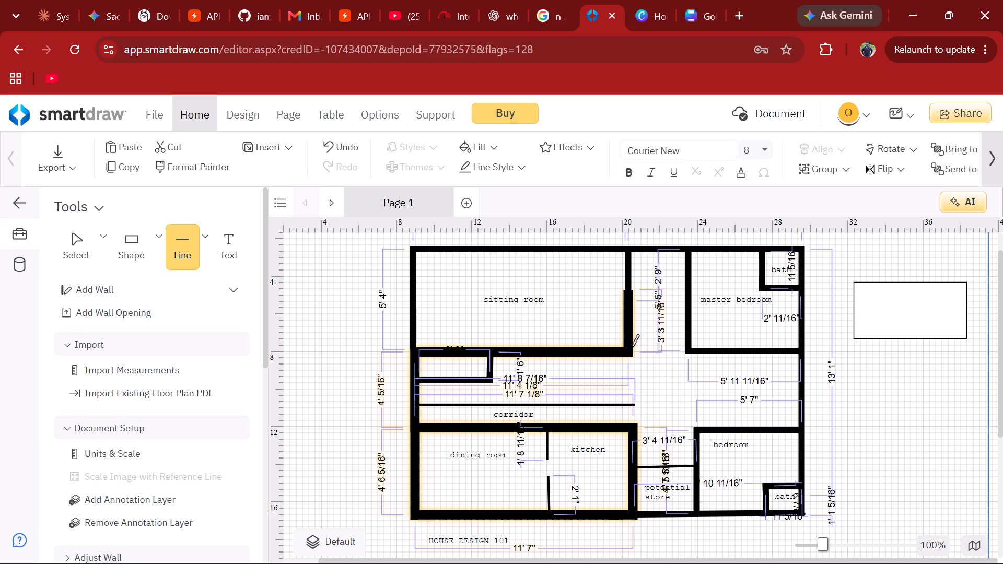
drag(632, 347, 686, 348)
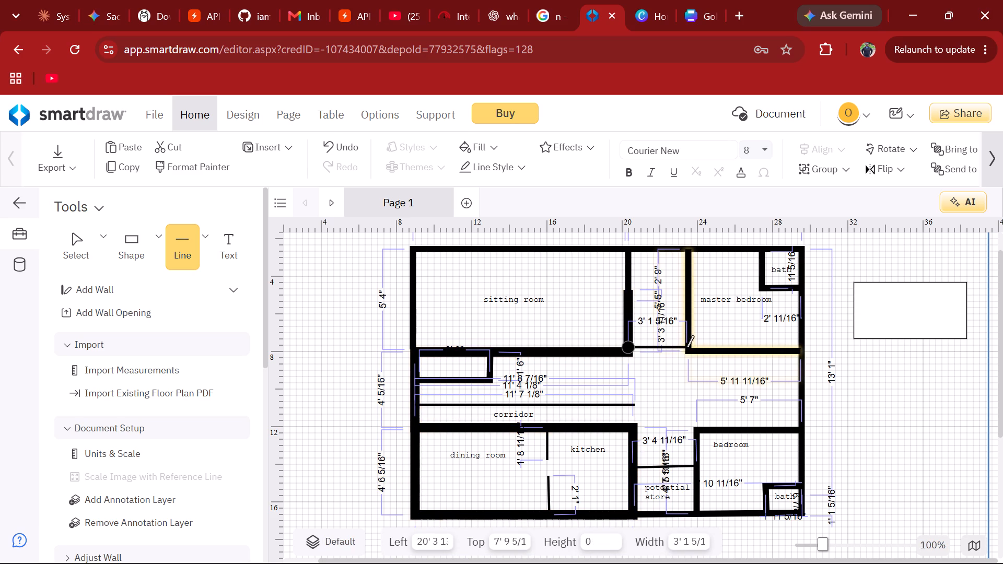
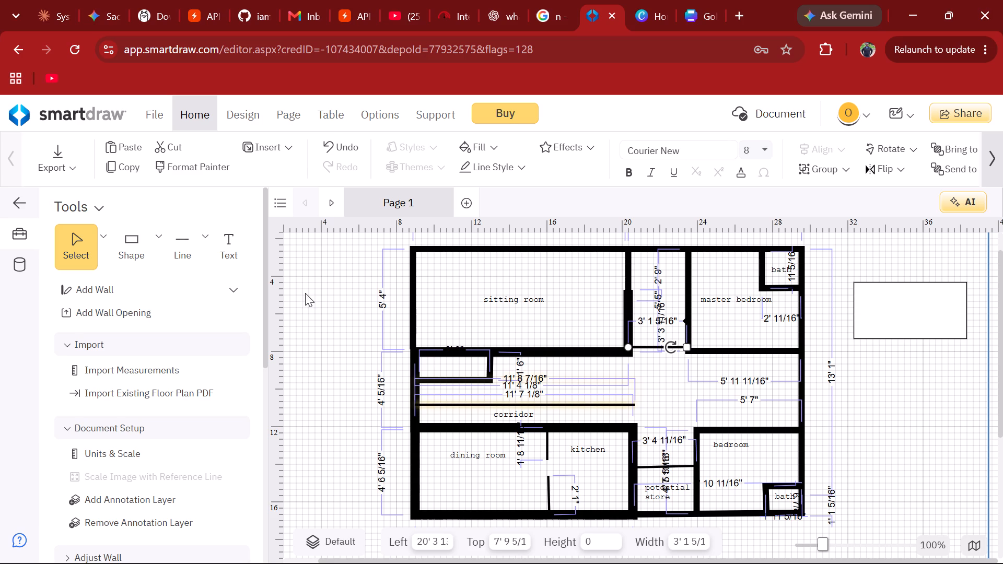
Draw a vertical divider down from the middle of the master bedroom's lower wall, in two joined segments about 1' 5" and 1' 8" long.
click(170, 227)
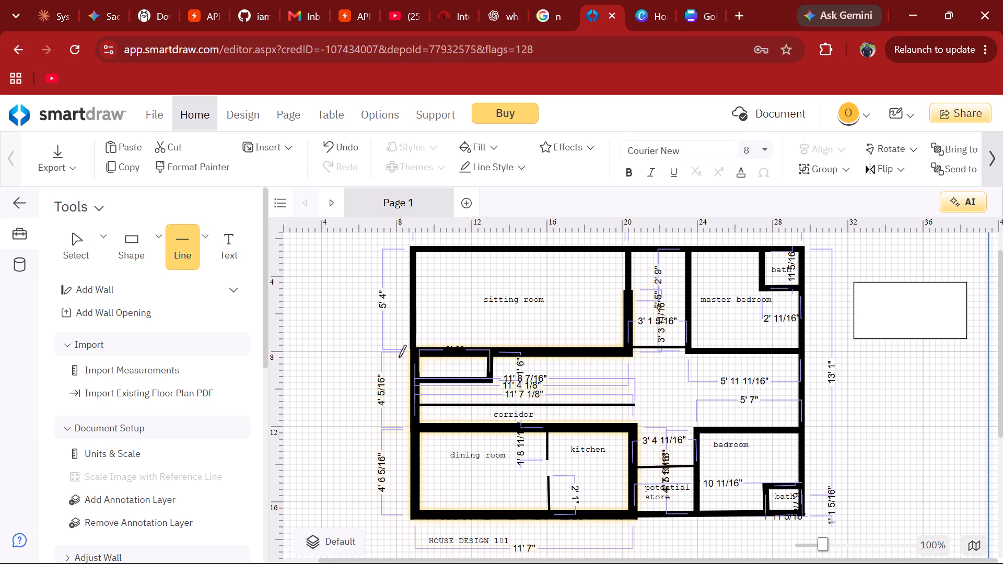
click(180, 256)
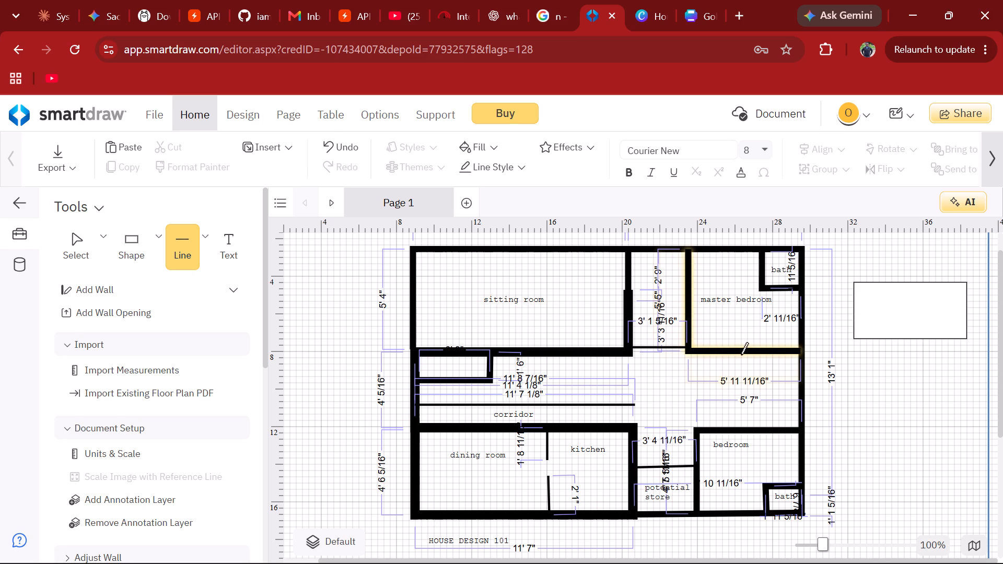
drag(742, 355, 742, 366)
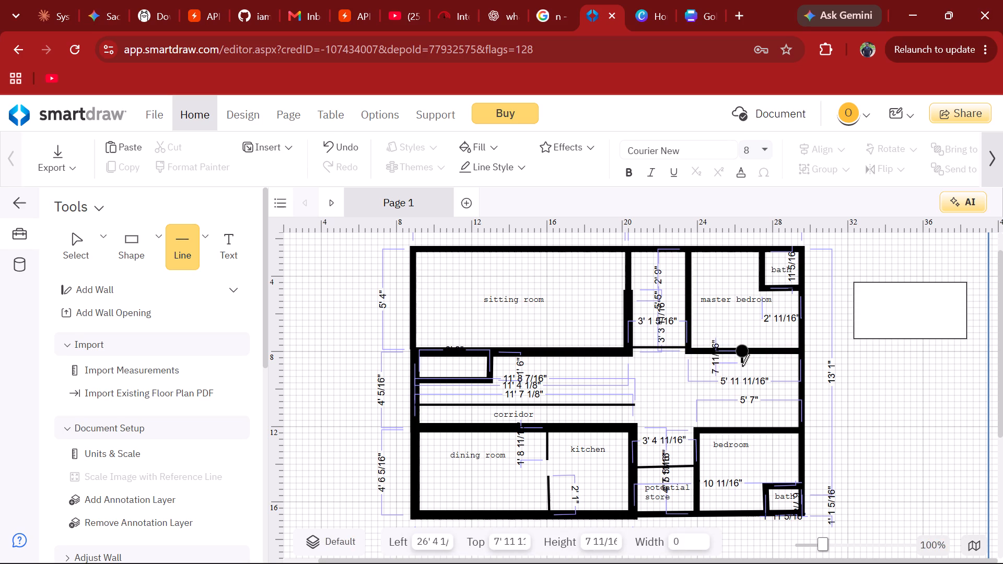
drag(742, 366, 743, 377)
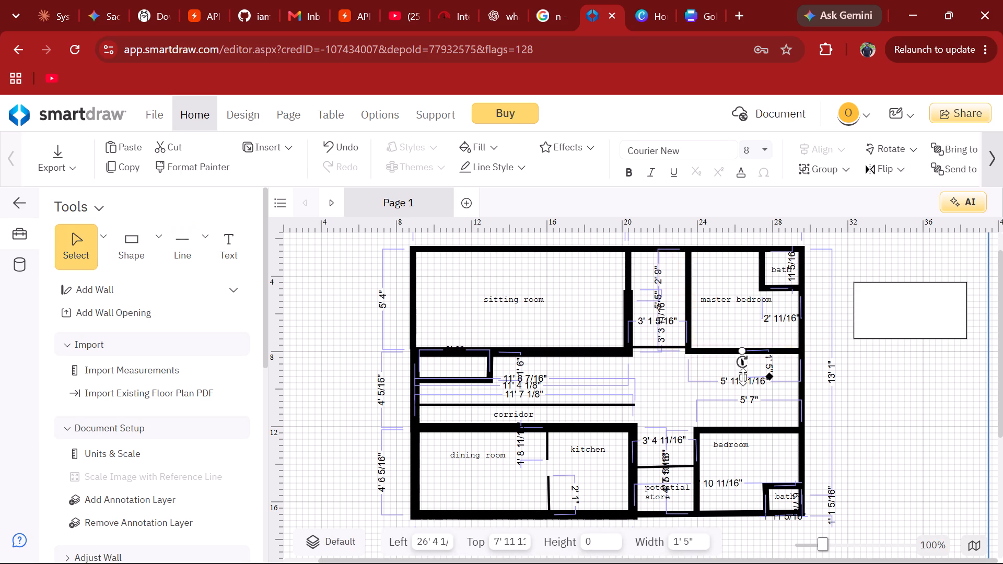
click(186, 250)
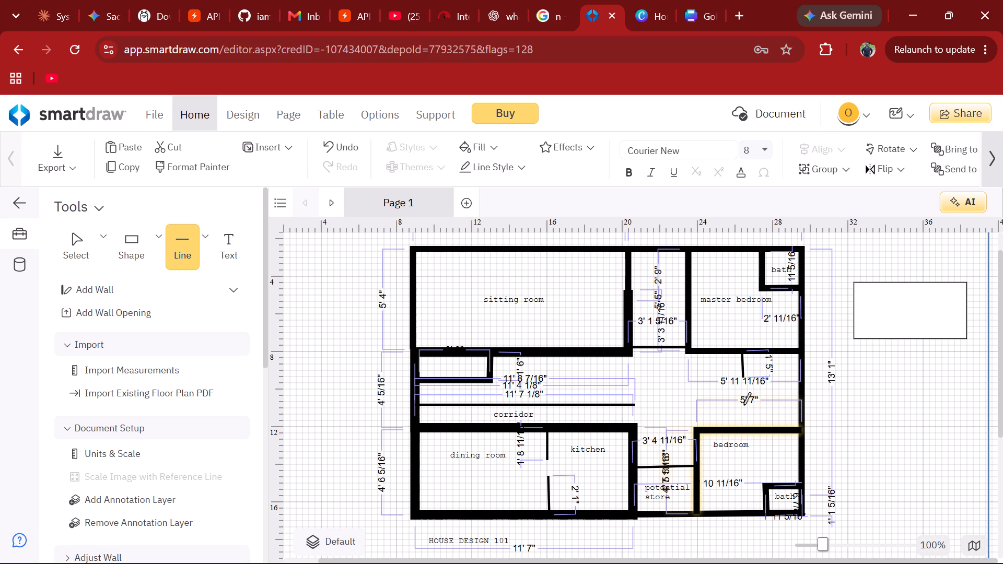
drag(743, 375, 745, 397)
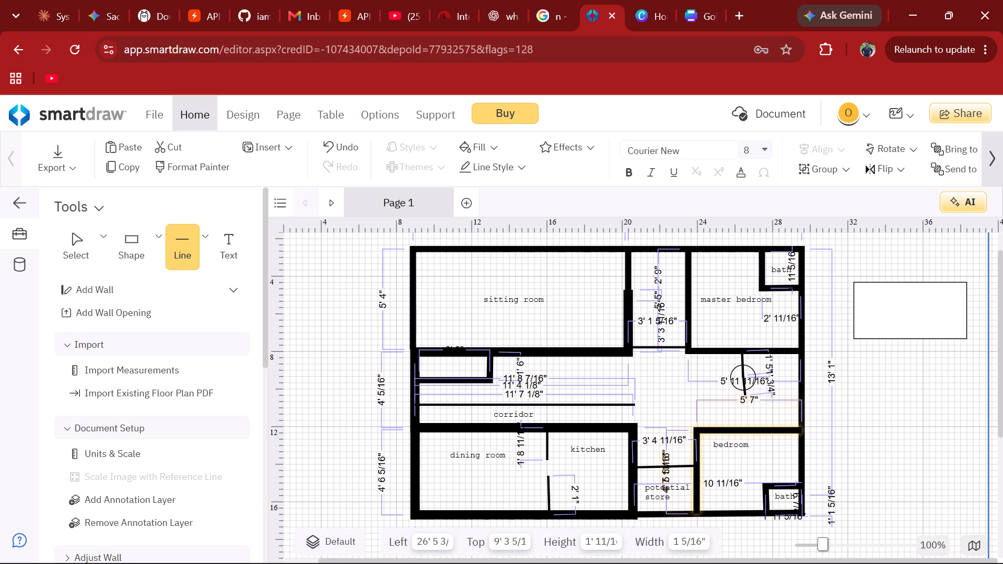
drag(745, 397, 744, 407)
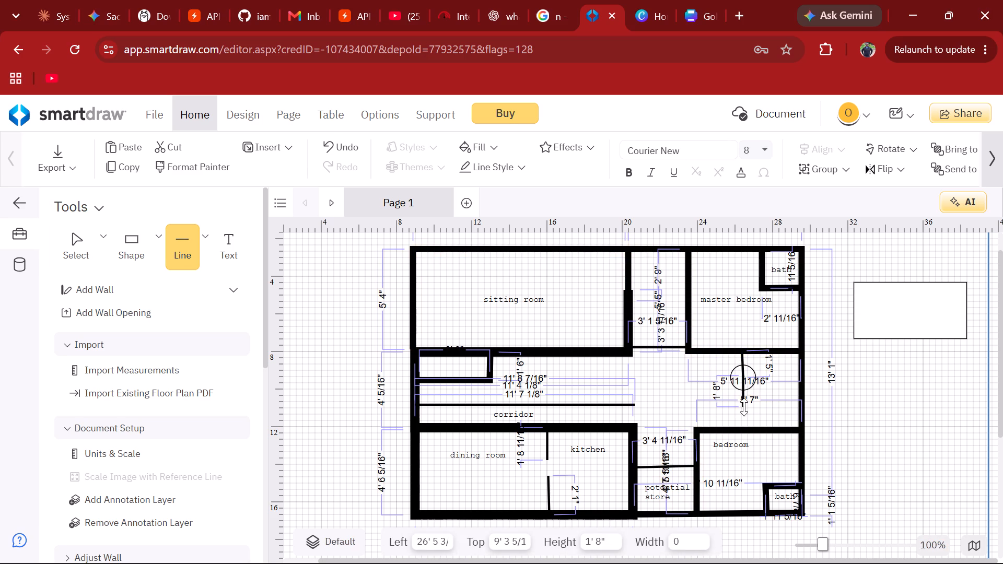
Add the text label "balcony" in the space between the new vertical divider and the outer wall, below the master bedroom.
click(228, 229)
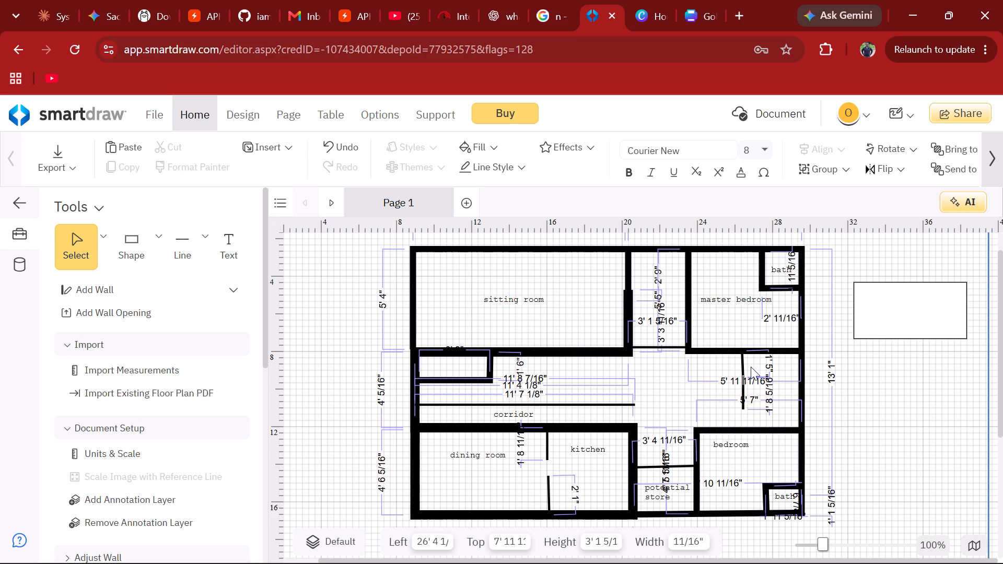
double_click(751, 367)
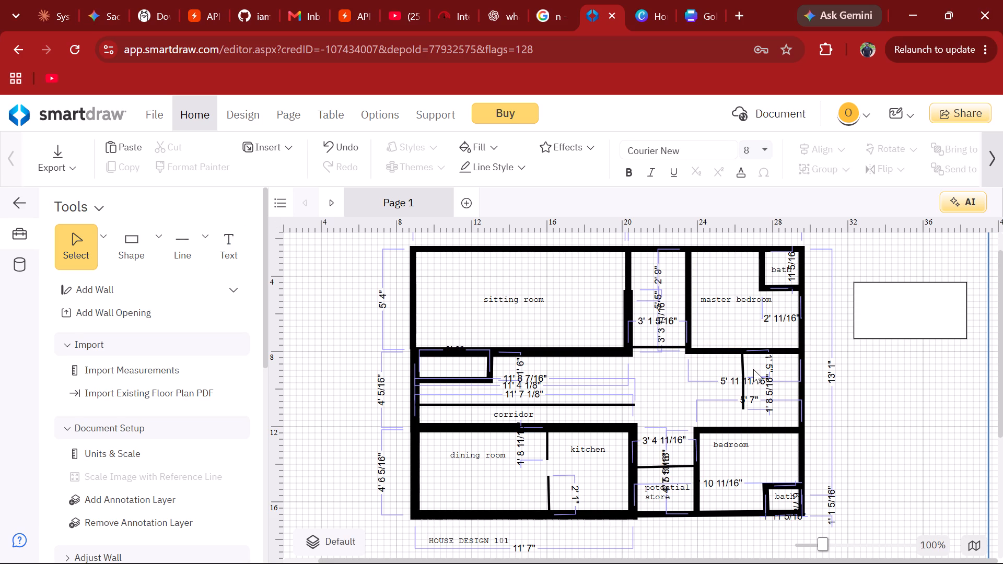
click(220, 224)
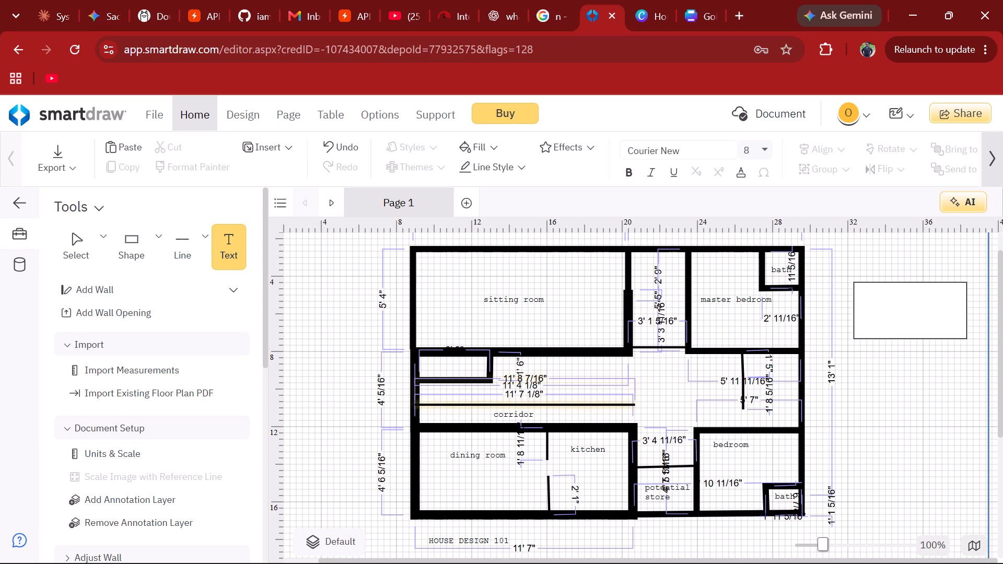
click(753, 393)
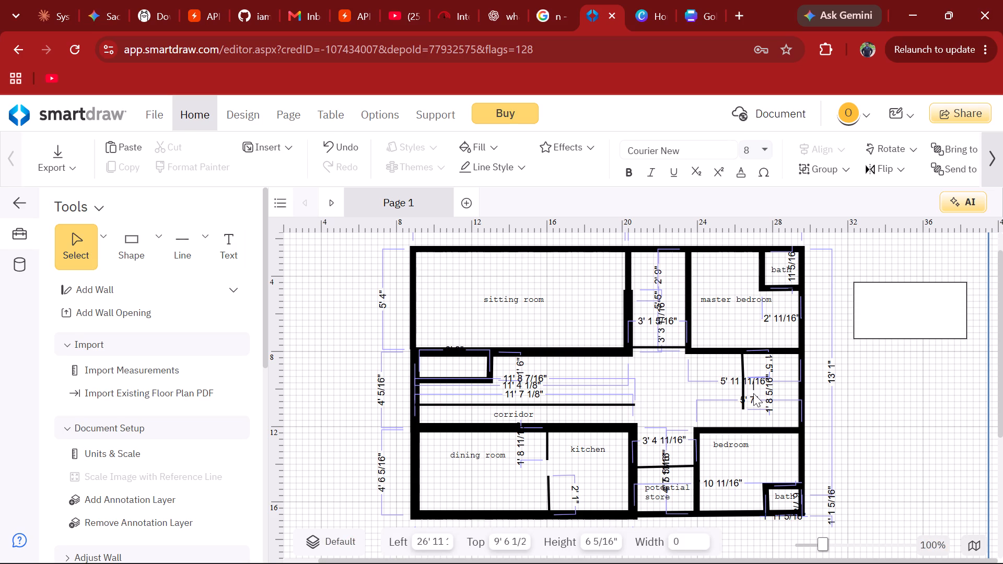
text(bal)
text(cony)
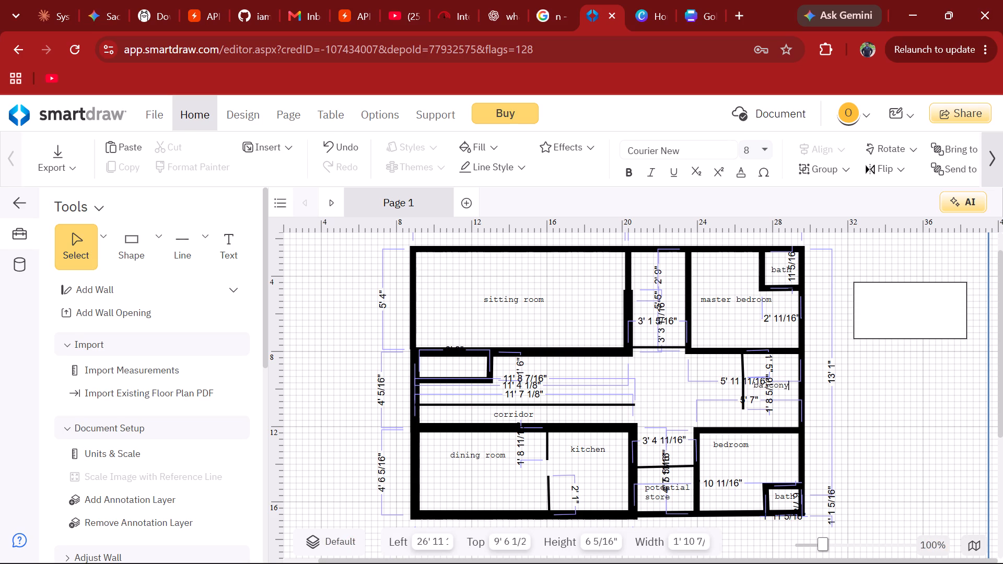
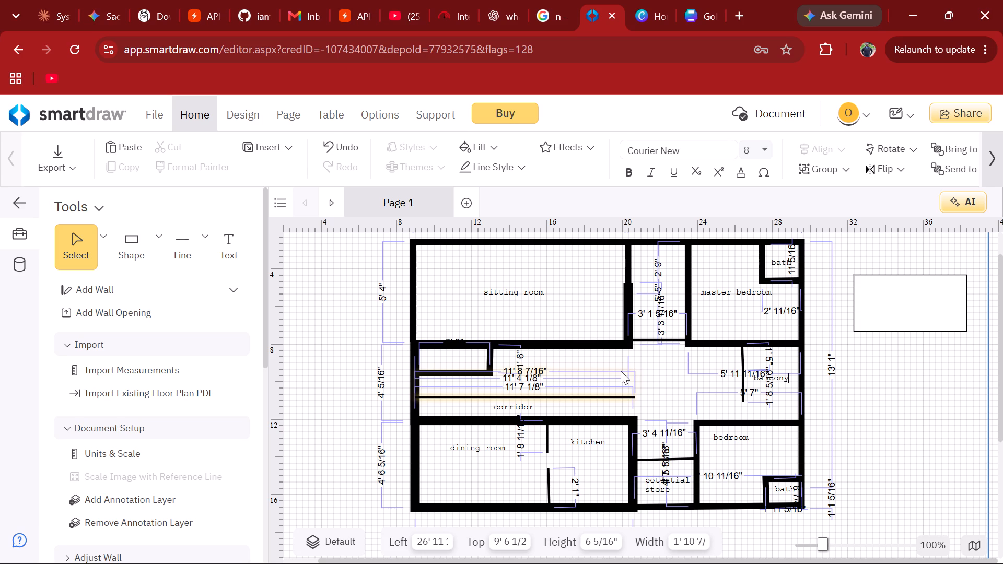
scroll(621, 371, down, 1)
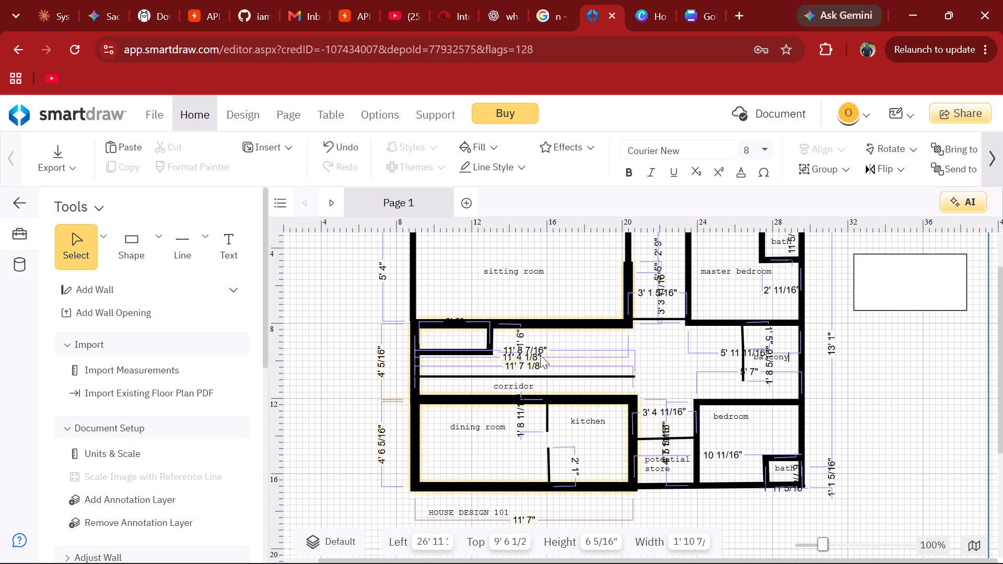
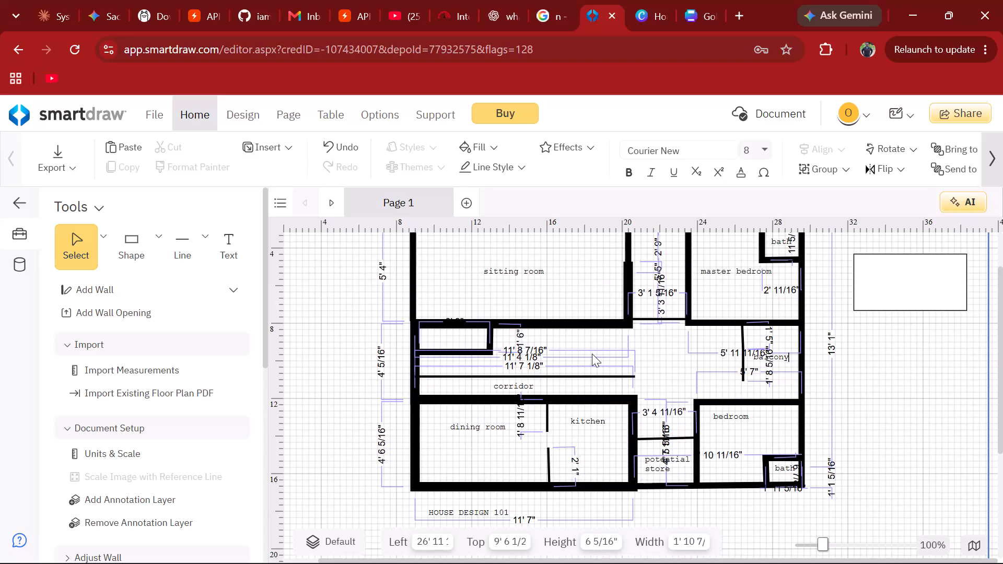
Select the balcony label in the space between the master bedroom and the bedroom.
click(788, 362)
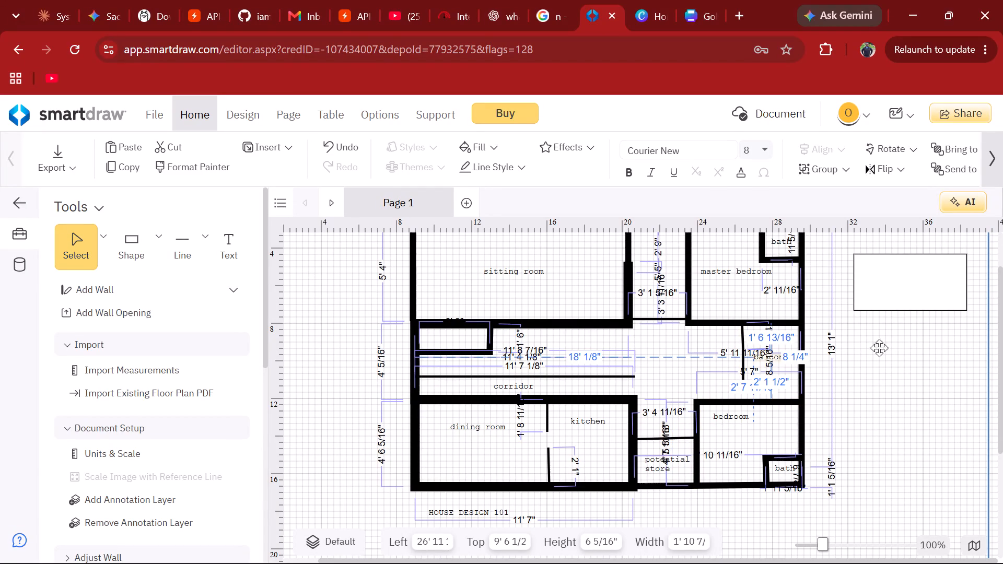
click(728, 357)
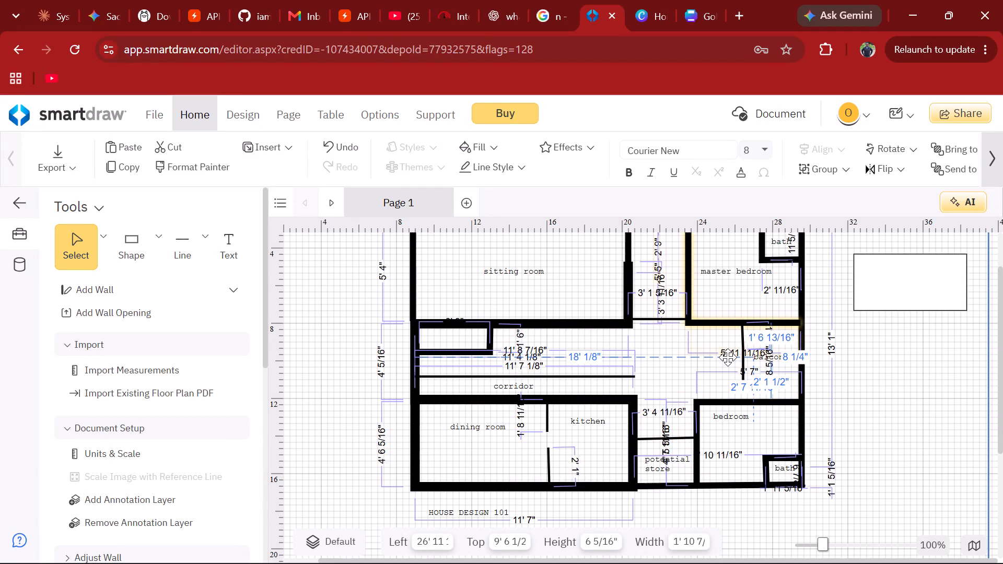
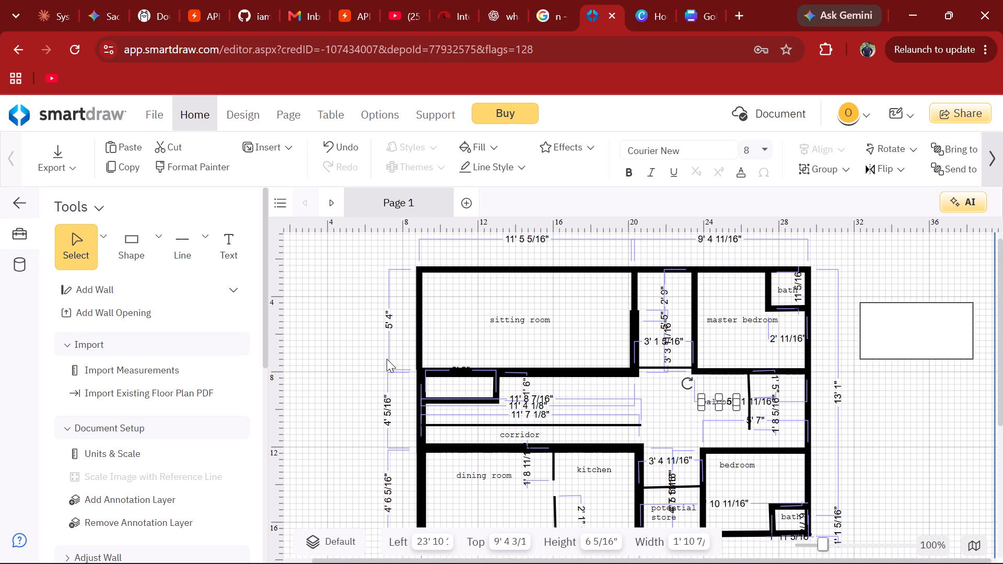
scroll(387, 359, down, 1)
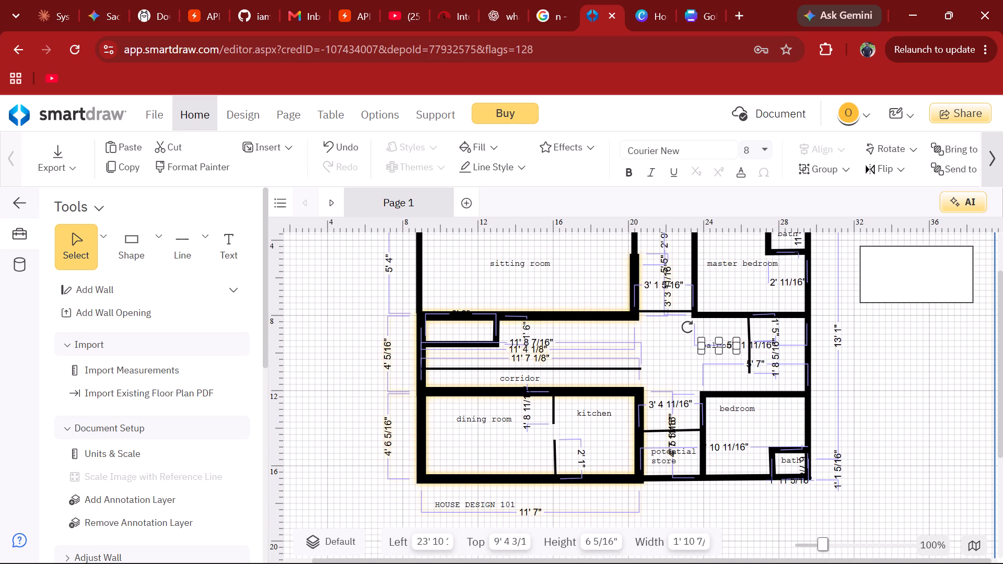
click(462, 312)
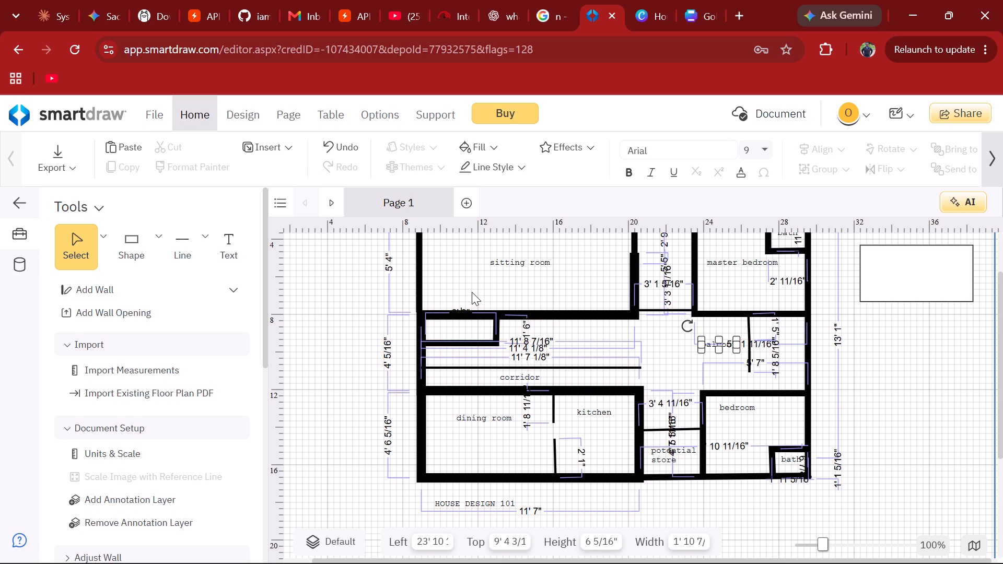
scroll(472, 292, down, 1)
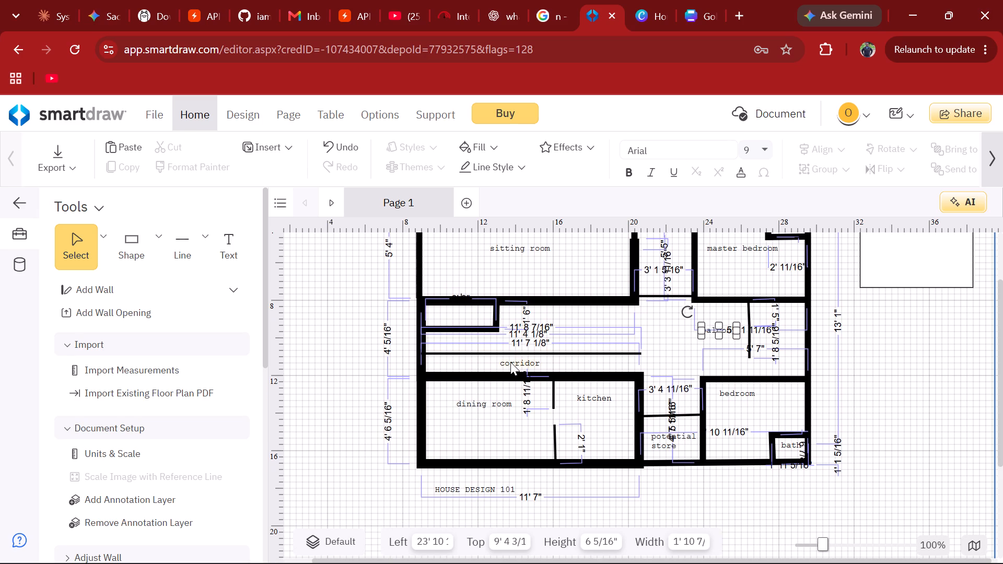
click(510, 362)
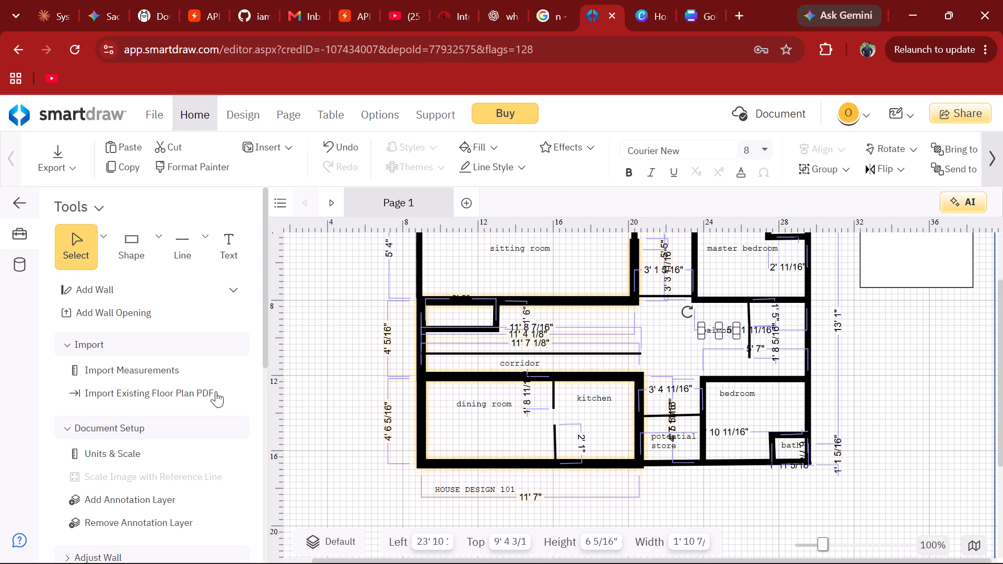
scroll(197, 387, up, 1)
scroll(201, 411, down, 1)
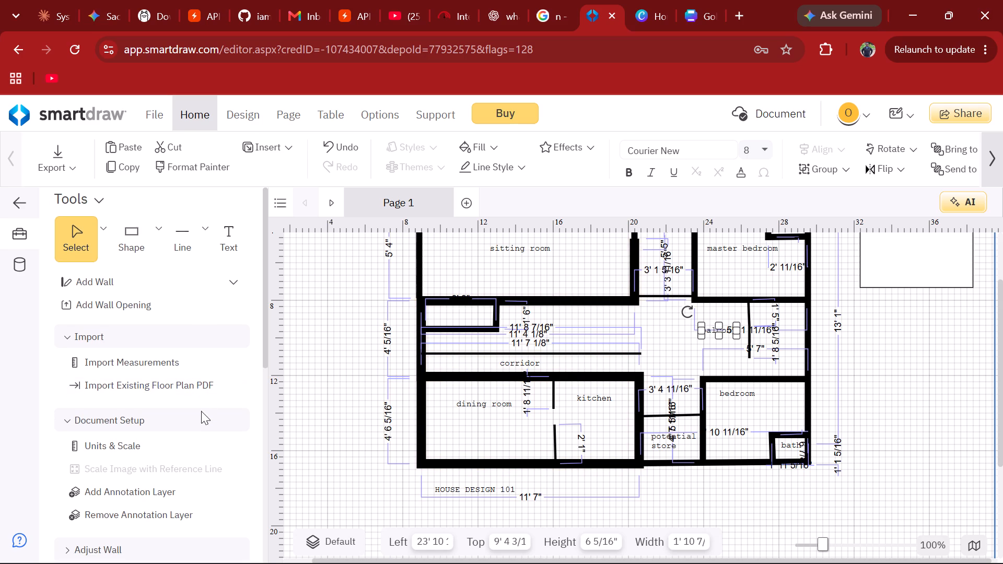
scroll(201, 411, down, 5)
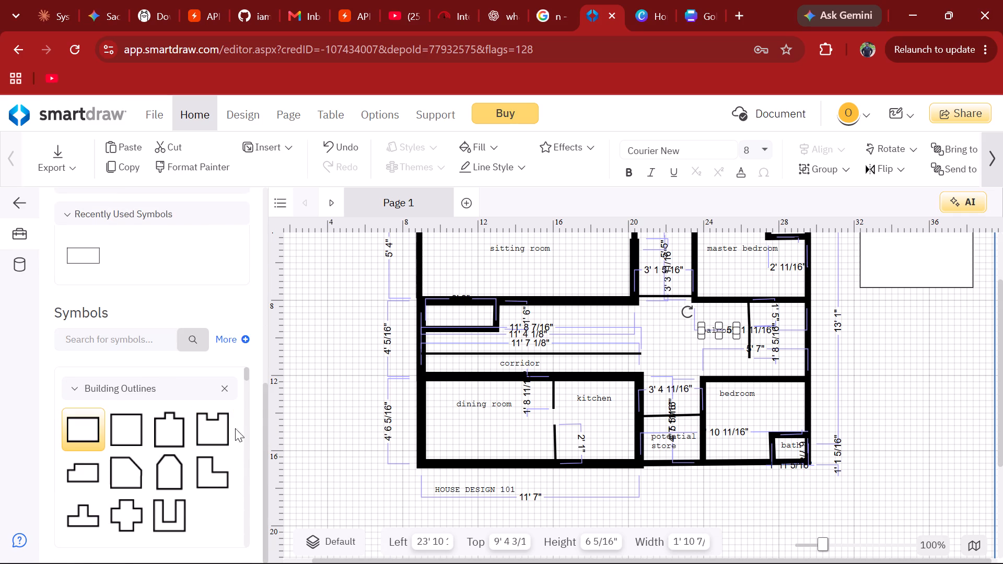
Replace the placeholder name in the title block's Drawn field with "Delax".
scroll(325, 428, down, 2)
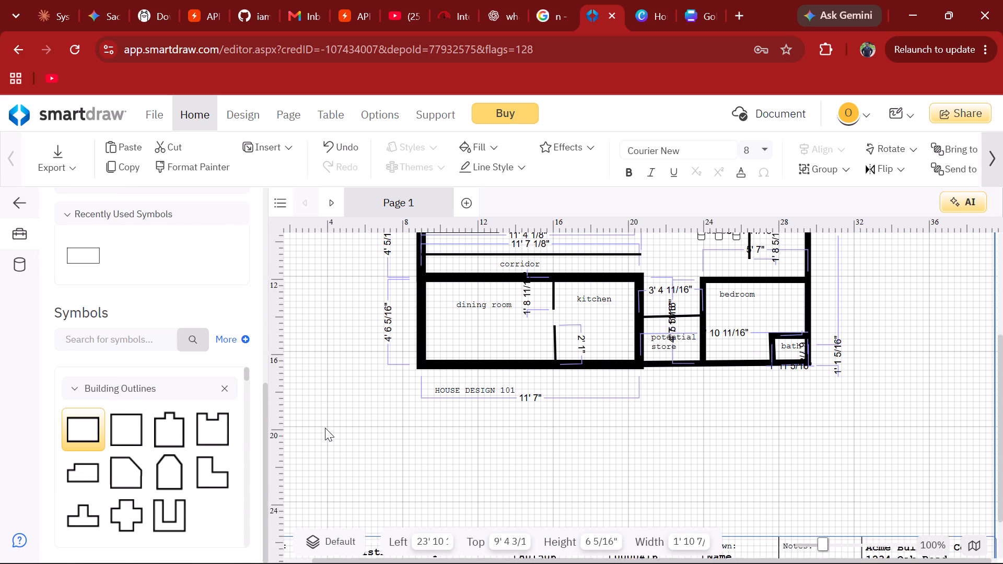
scroll(325, 428, down, 3)
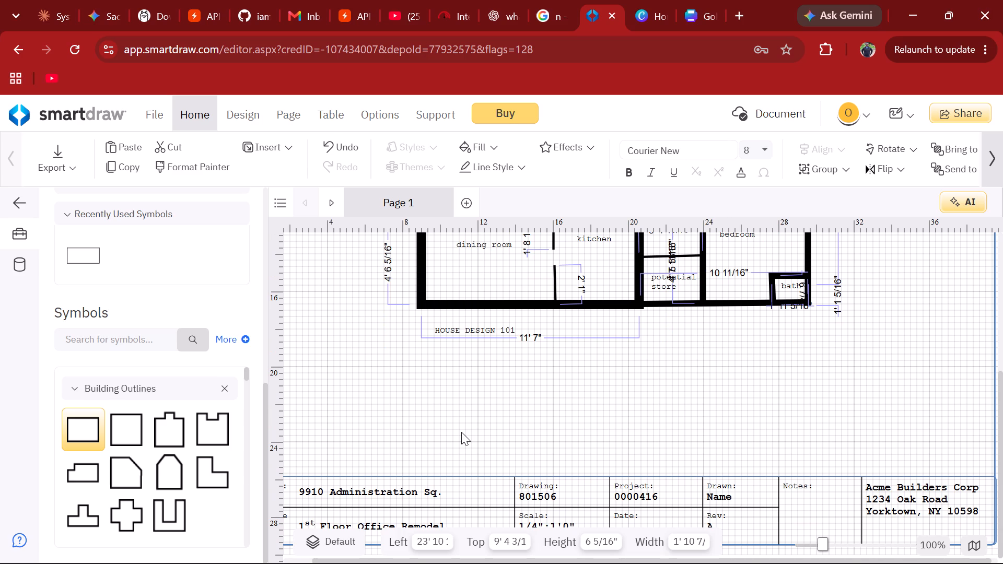
scroll(461, 432, down, 1)
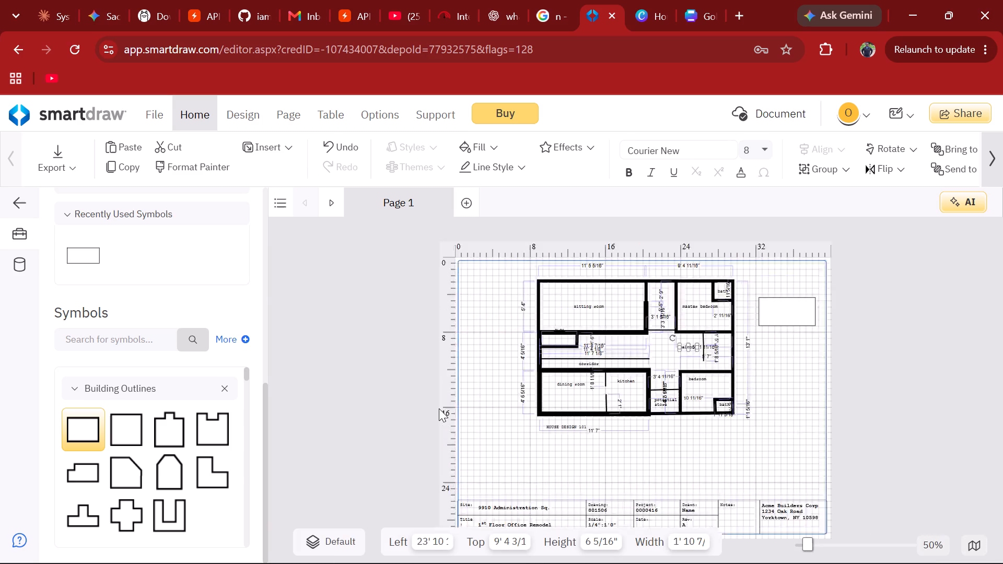
scroll(439, 408, down, 4)
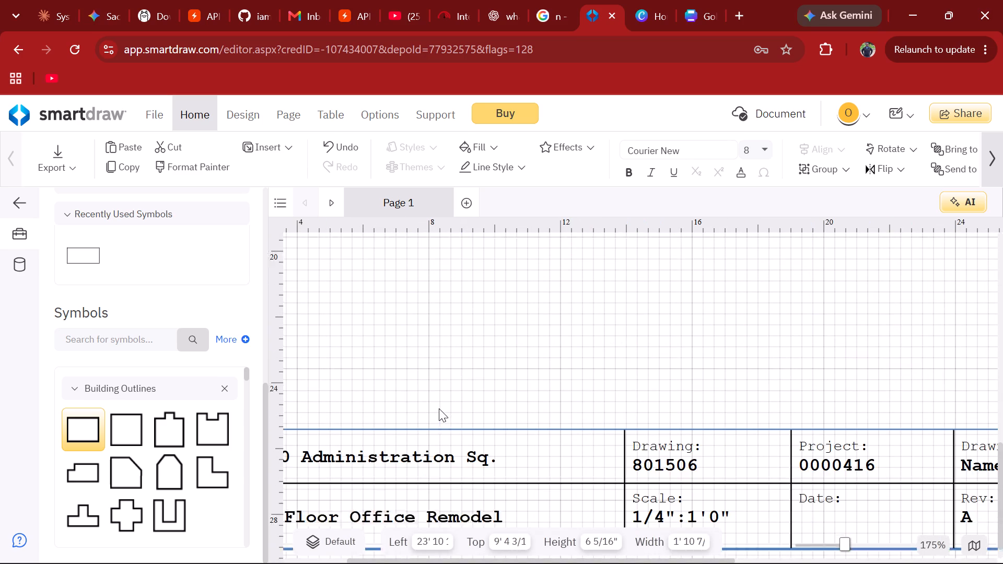
scroll(439, 408, down, 1)
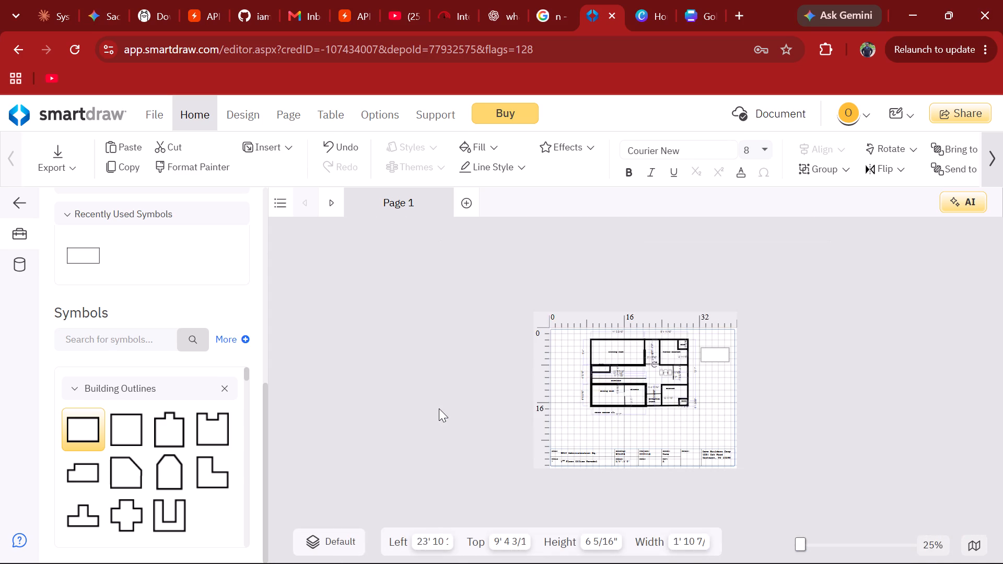
scroll(439, 408, down, 3)
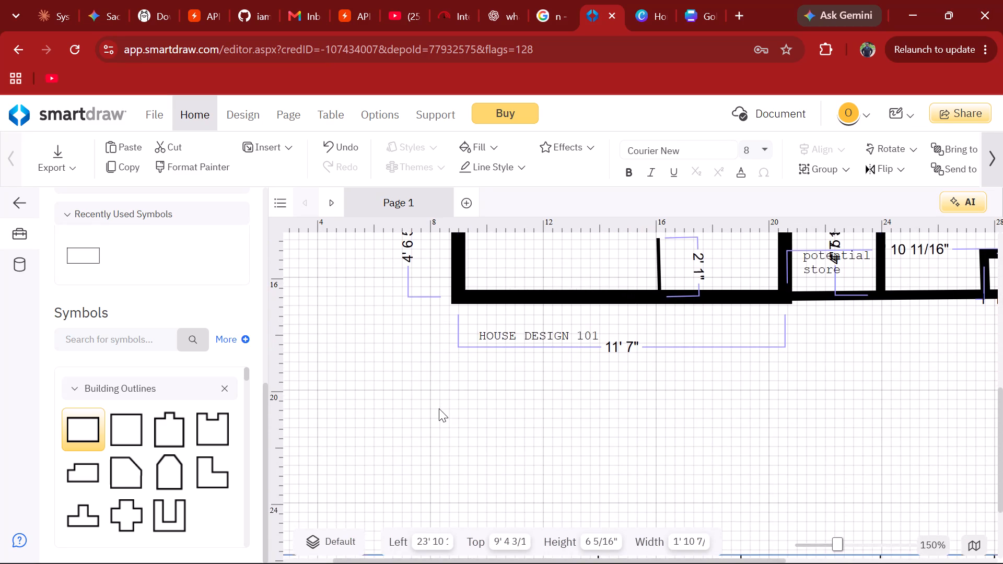
scroll(439, 408, down, 1)
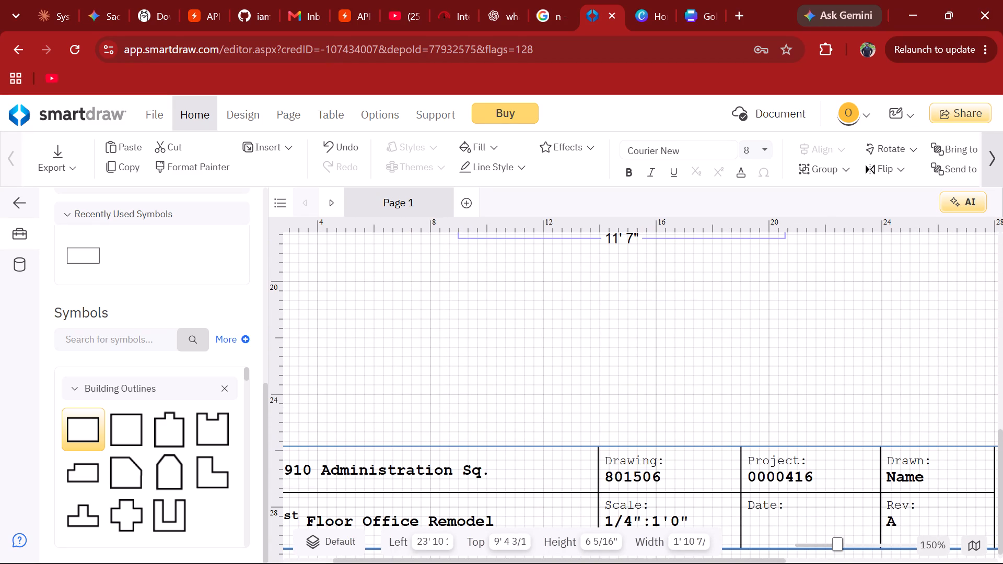
scroll(923, 478, down, 2)
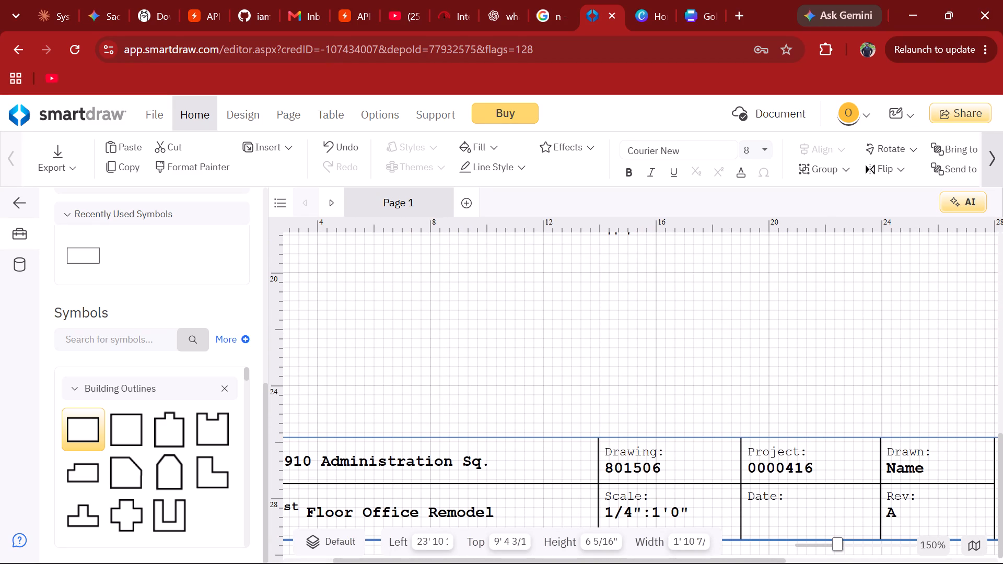
drag(924, 472, 885, 467)
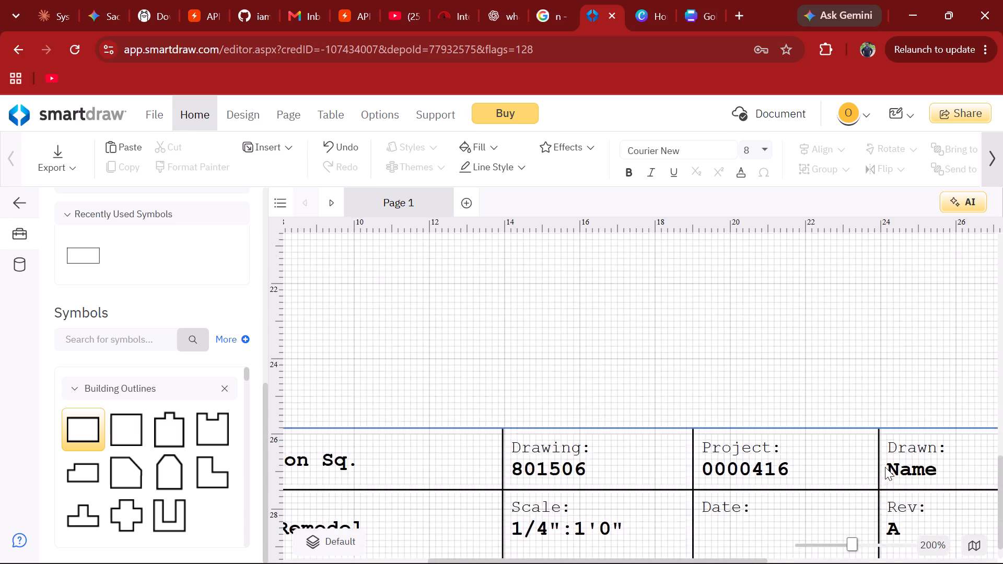
double_click(957, 475)
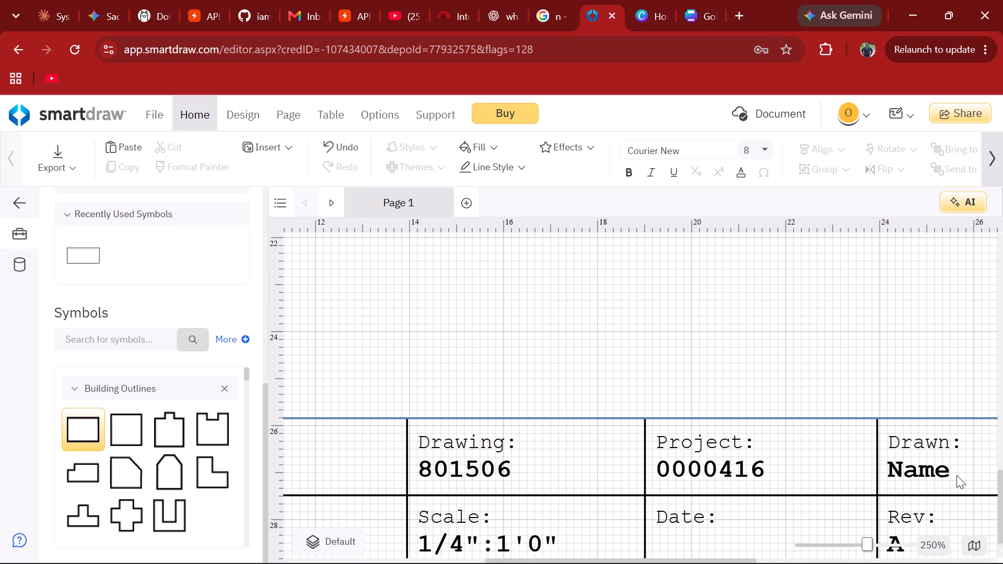
double_click(922, 466)
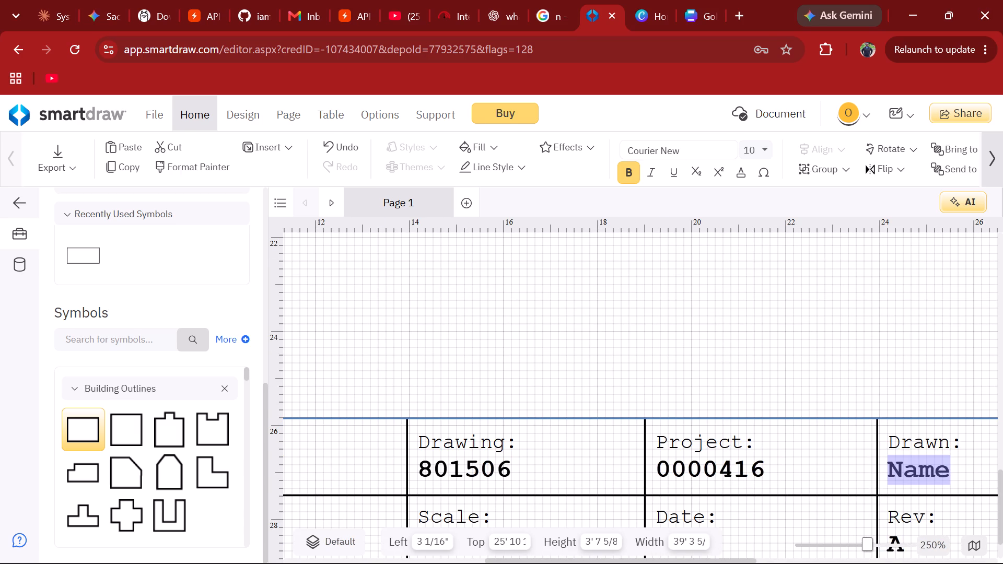
text(De)
text(lax)
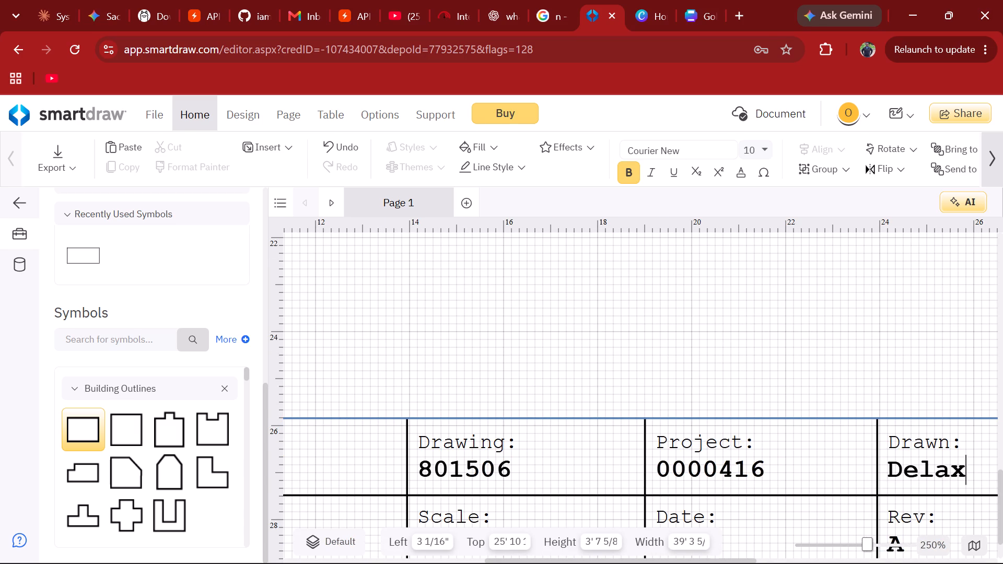
key(space)
Review the title block and the floor plan's walls, dividing lines and room labels.
scroll(741, 414, down, 2)
scroll(741, 414, right, 4)
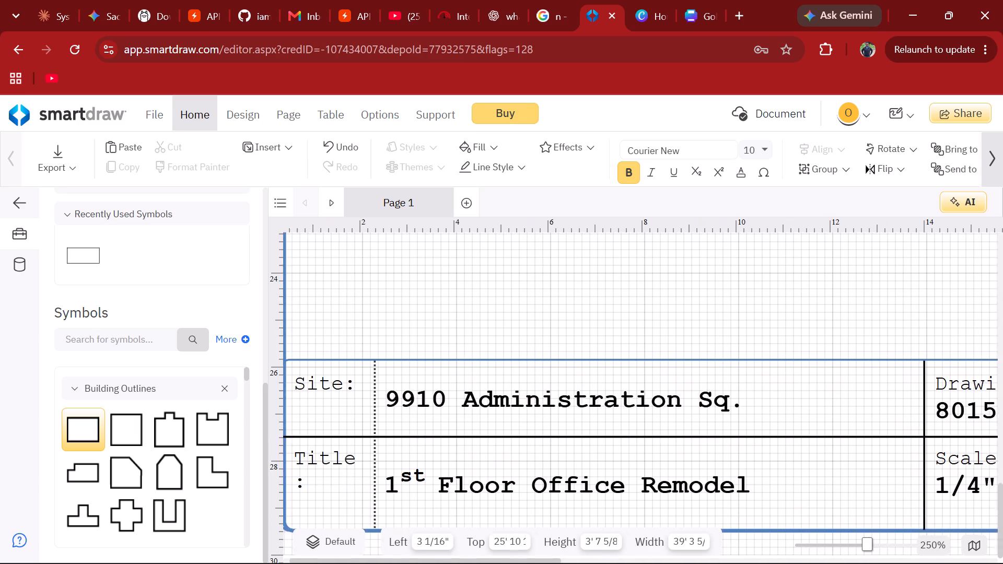
scroll(741, 414, right, 1)
scroll(741, 414, up, 2)
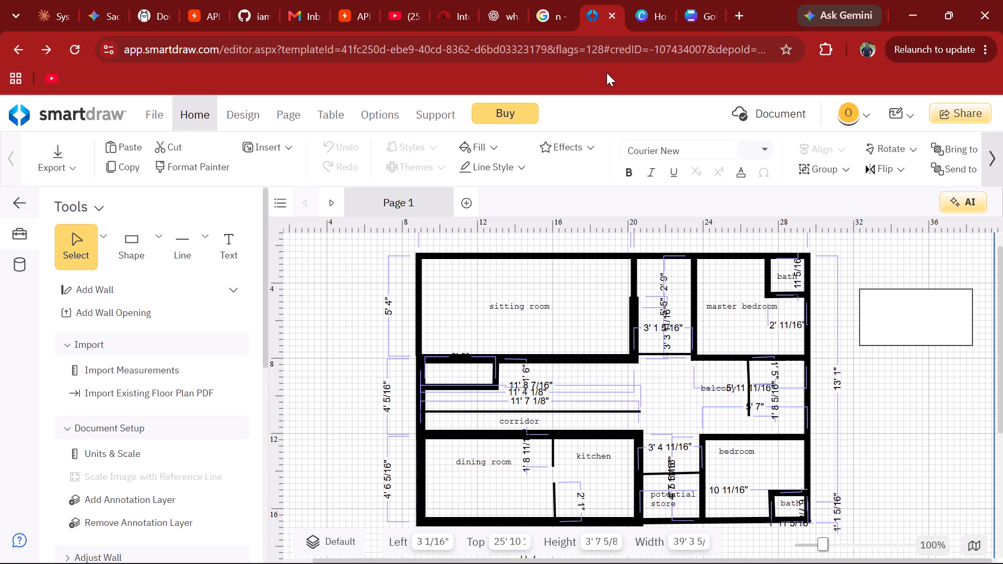
scroll(639, 267, down, 2)
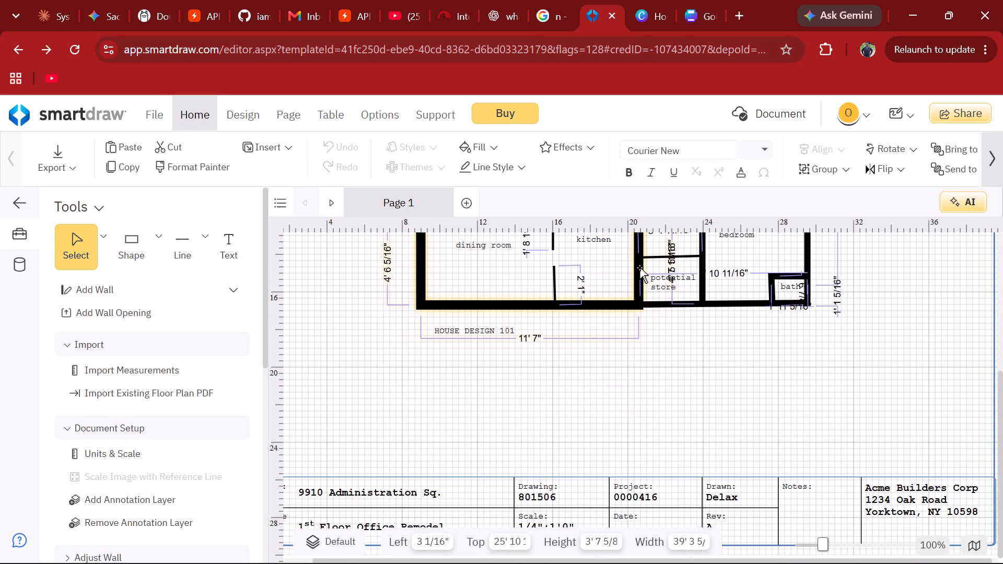
scroll(639, 267, down, 2)
scroll(639, 267, up, 2)
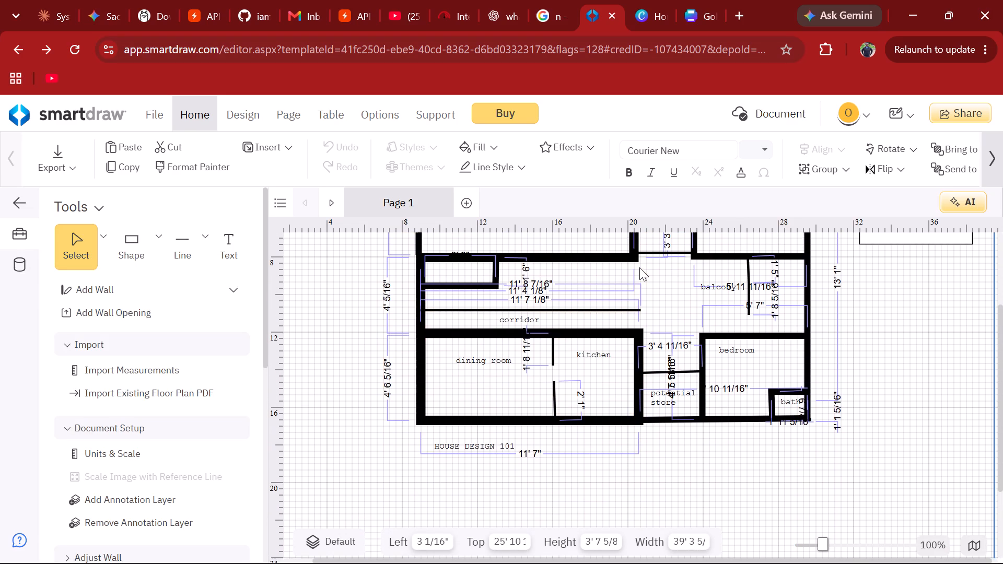
scroll(619, 323, up, 1)
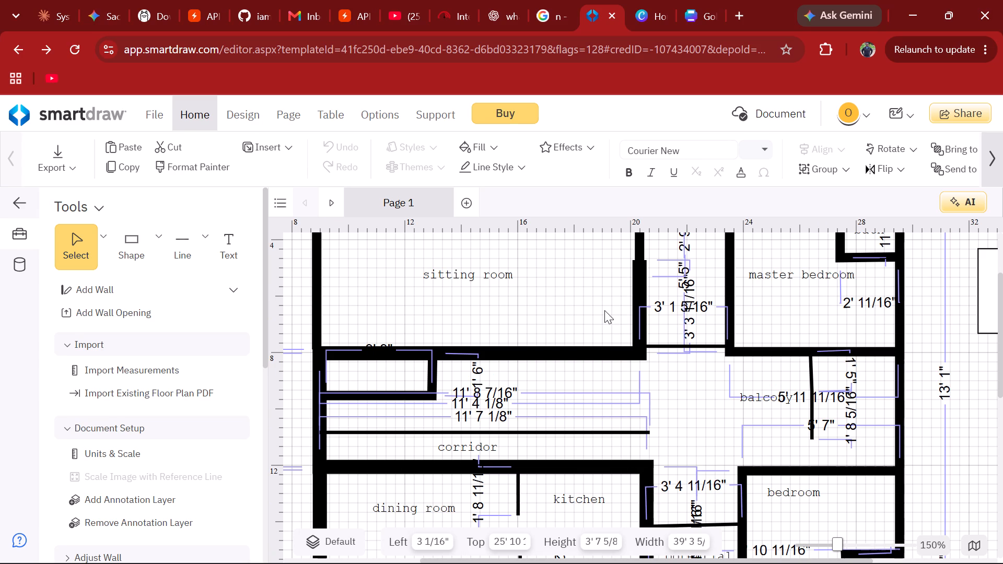
drag(604, 310, 567, 322)
drag(567, 322, 566, 322)
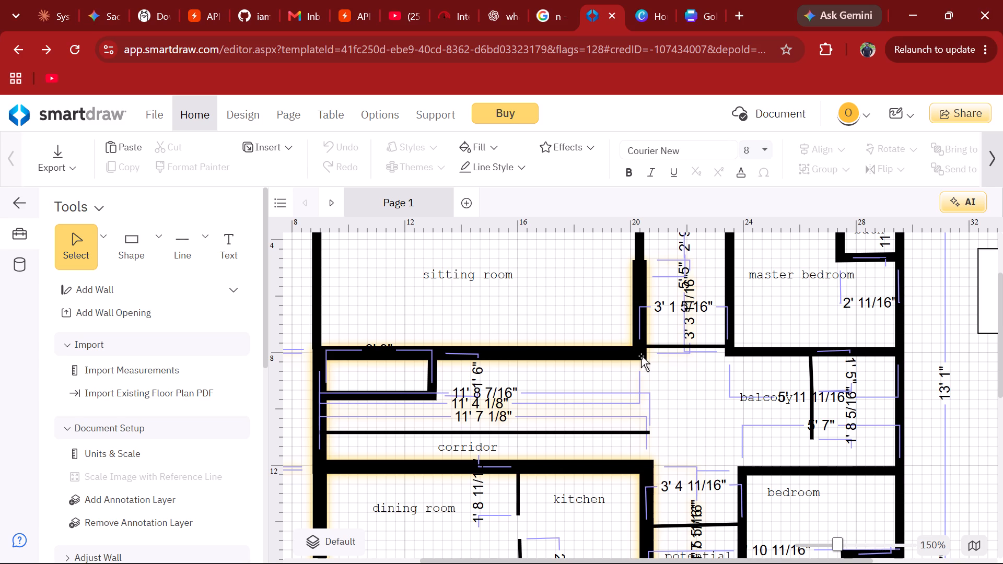
Straighten the lower dividing line between the dining room and kitchen so it stands vertical, about 2' 1 7/16" long.
scroll(595, 339, down, 2)
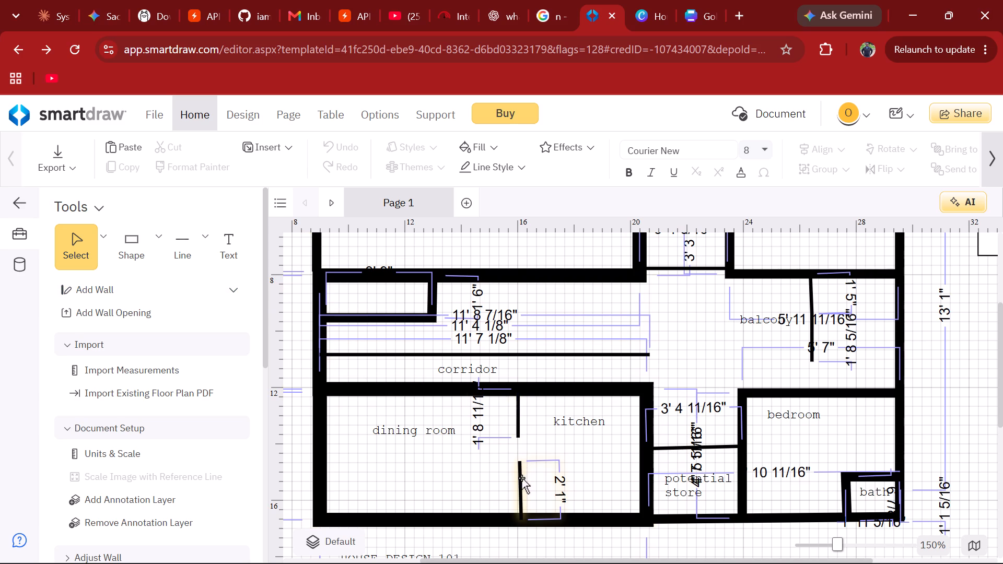
drag(521, 478, 519, 478)
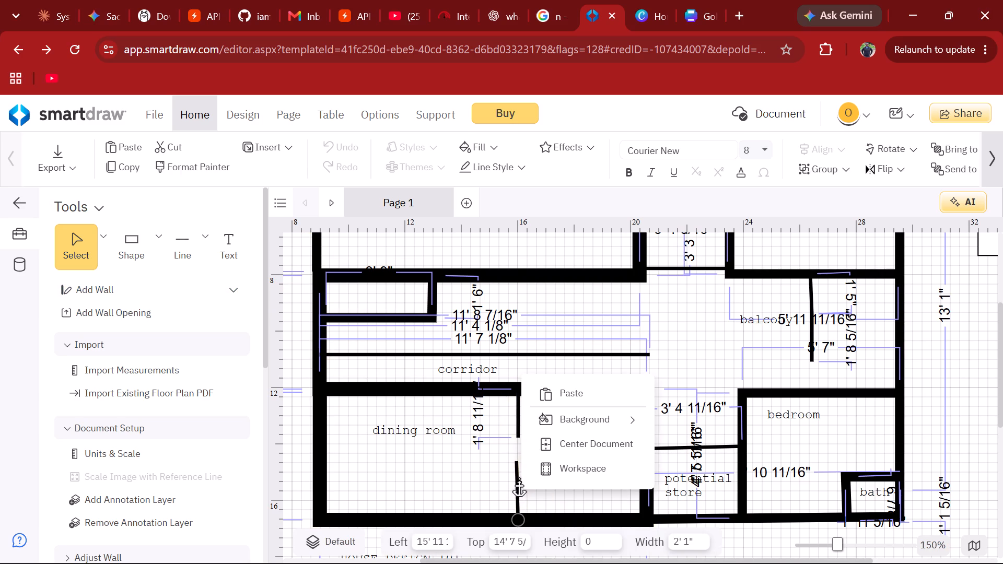
drag(519, 478, 517, 478)
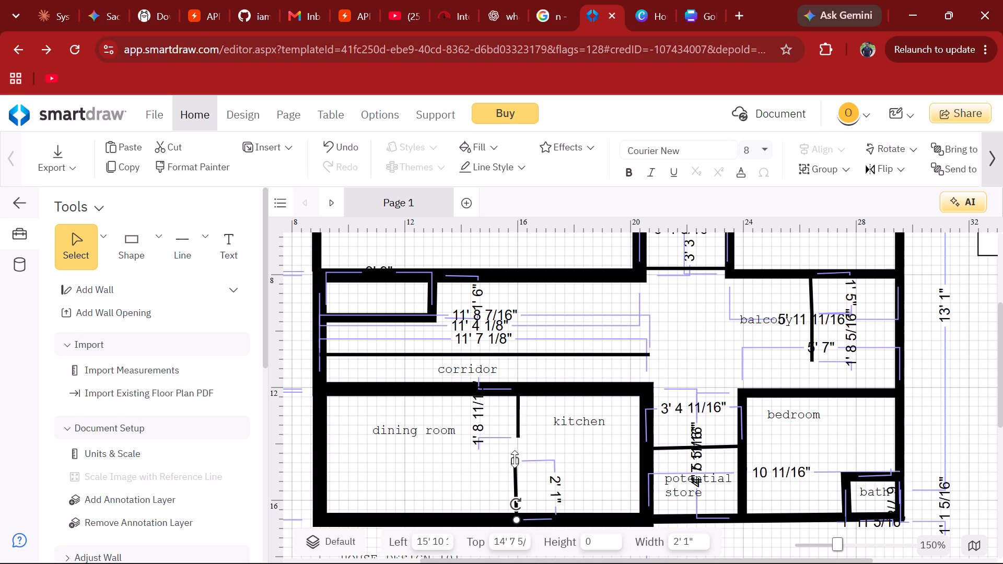
click(515, 459)
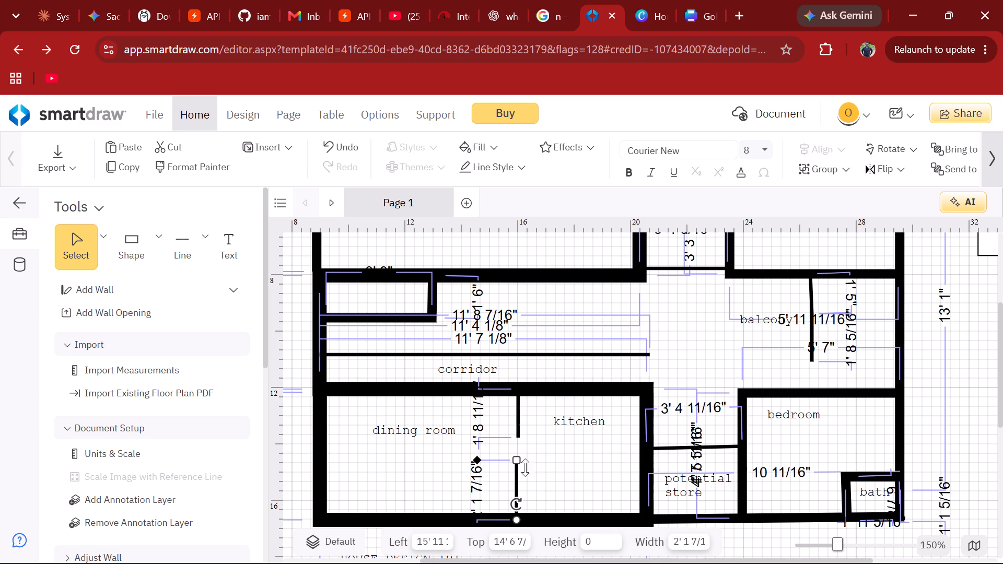
click(573, 484)
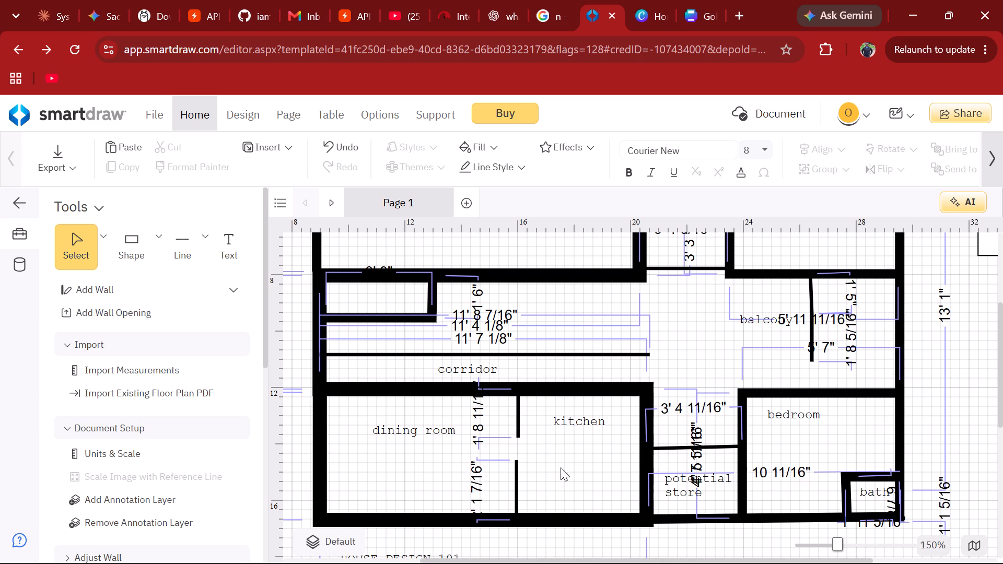
Straighten the bottom wall under the potential store and bedroom so it runs horizontally, about 8' 8 7/8" long, starting at the kitchen's corner.
scroll(551, 452, up, 1)
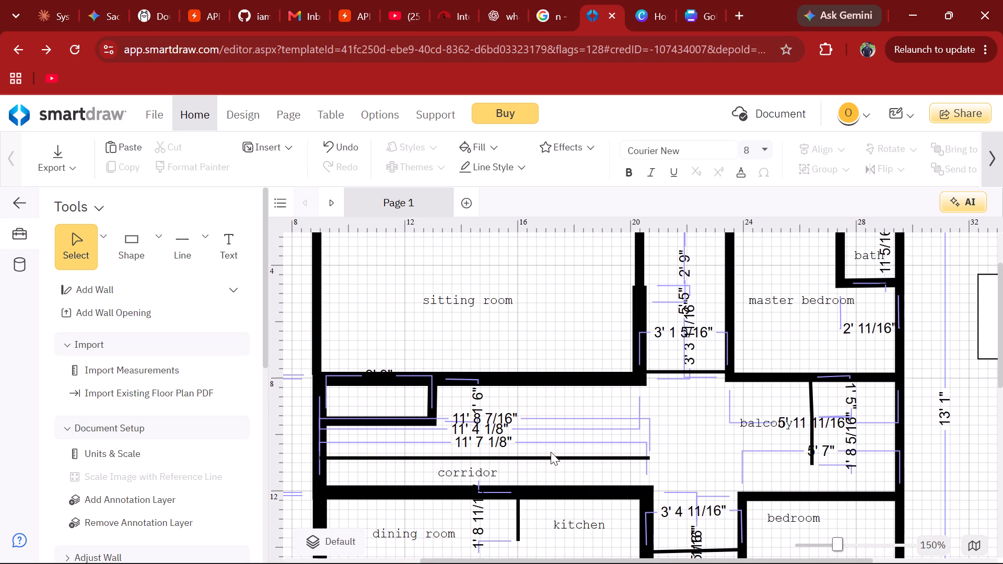
scroll(551, 452, up, 2)
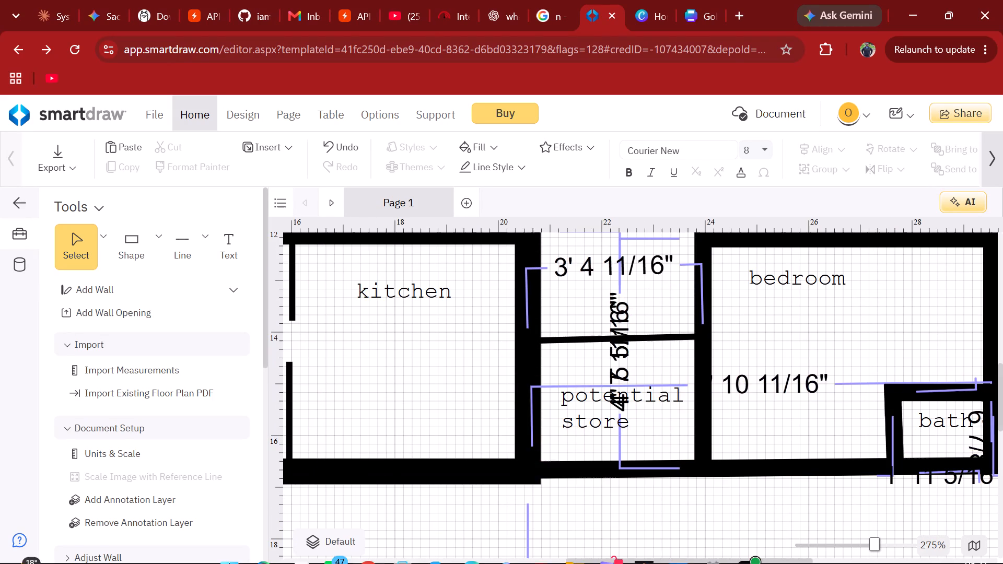
click(562, 479)
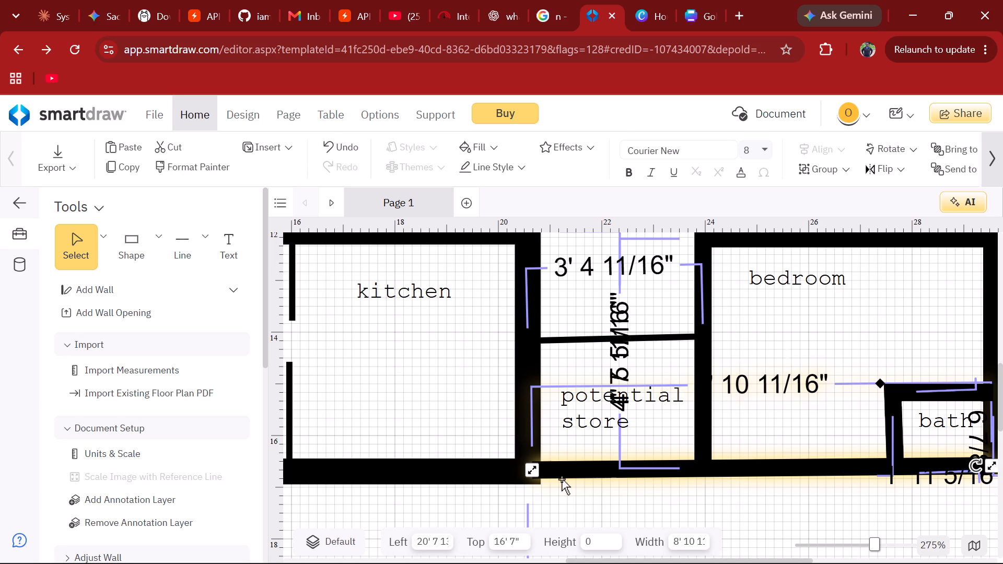
drag(527, 474, 544, 481)
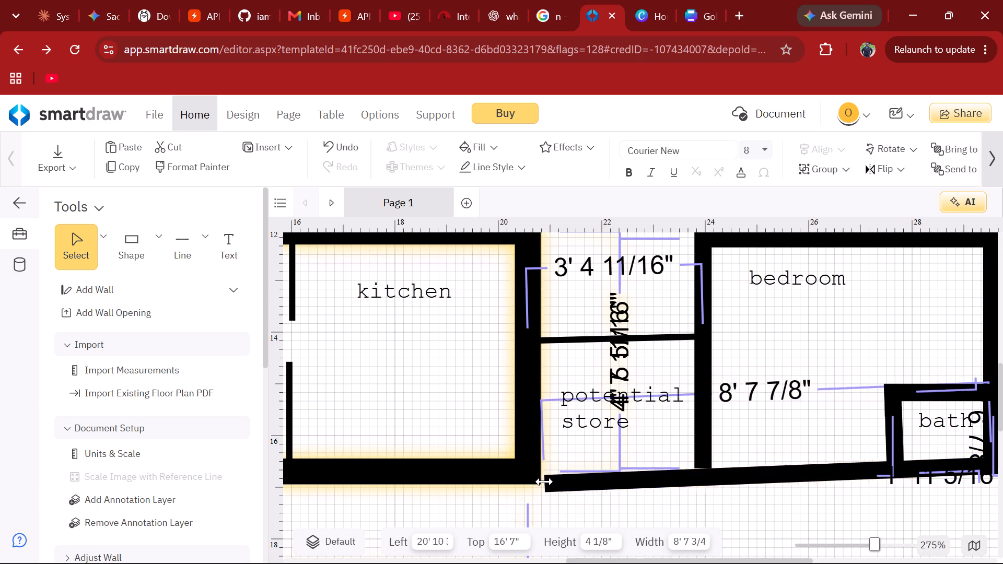
drag(544, 481, 541, 479)
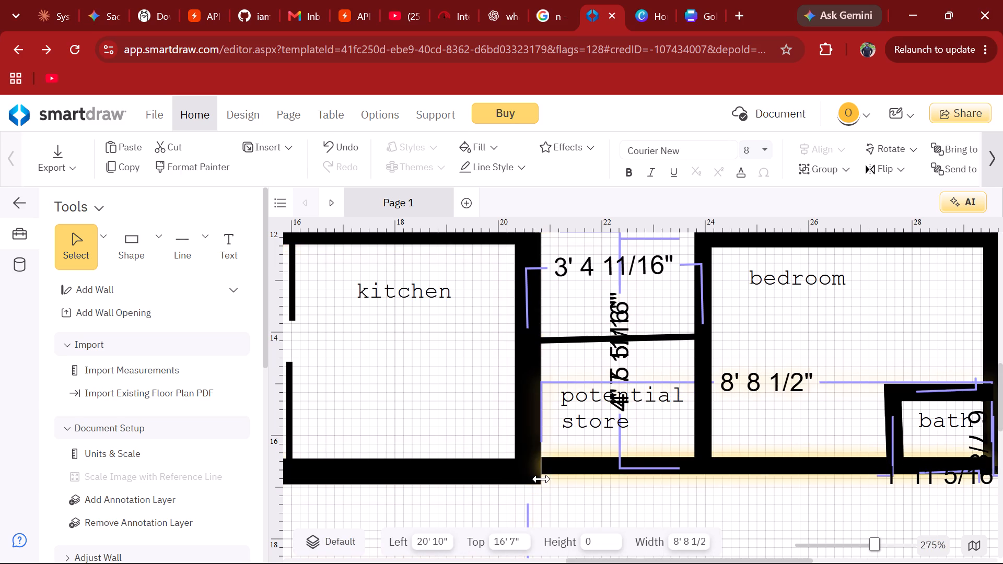
drag(541, 479, 541, 480)
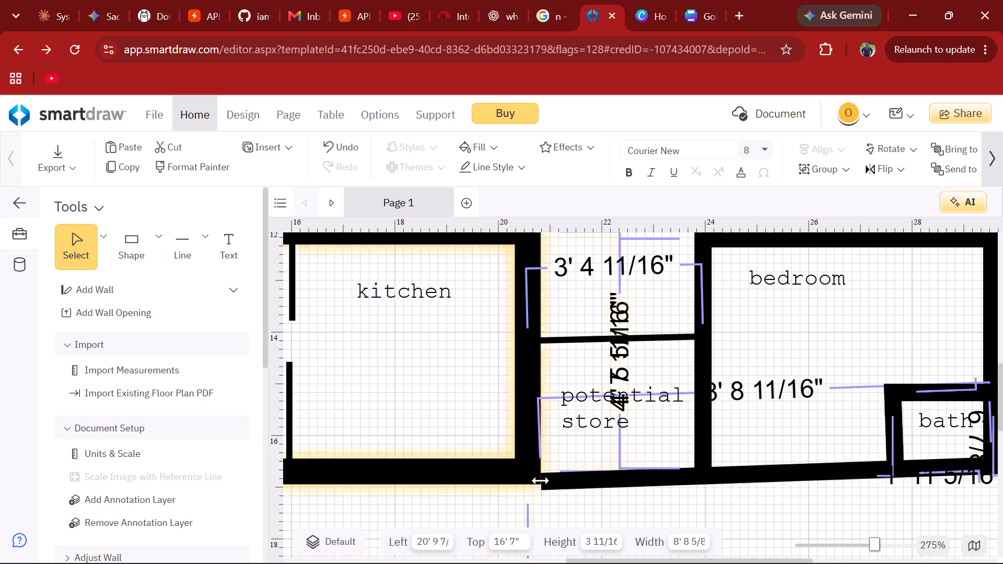
drag(541, 480, 540, 480)
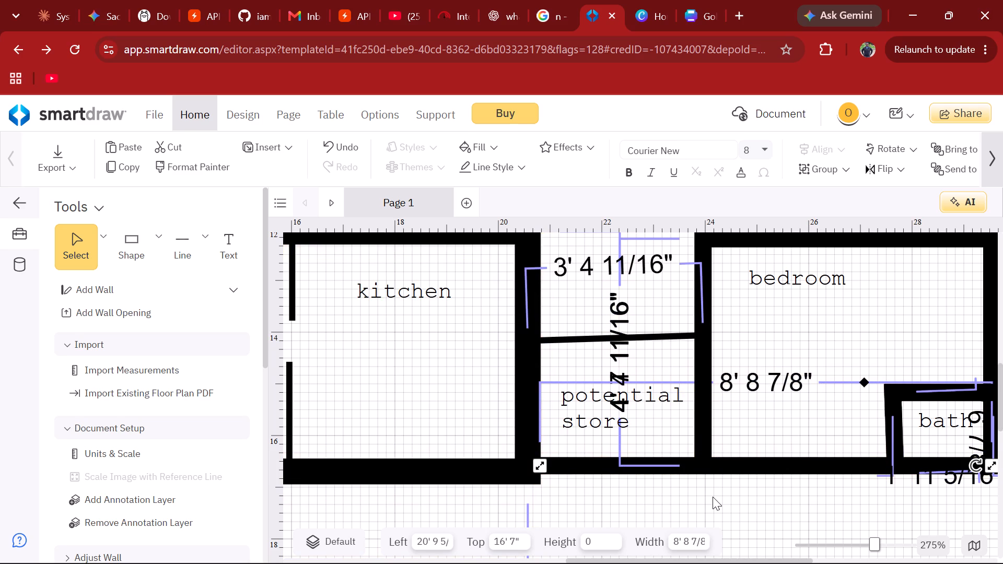
Shift the bottom wall under the potential store and bedroom slightly down so its outer edge lines up with the kitchen's bottom wall.
scroll(713, 497, down, 1)
drag(808, 449, 810, 460)
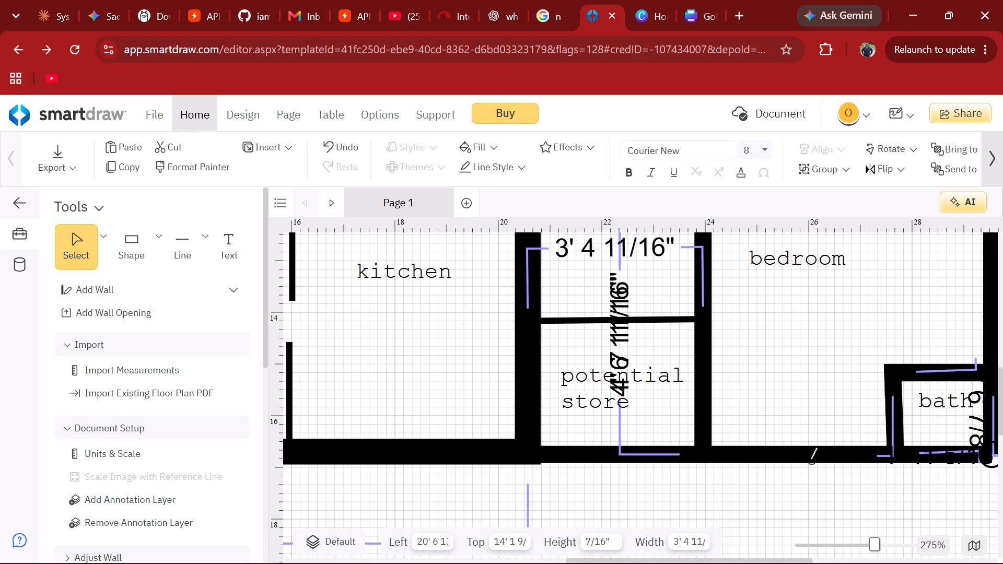
drag(810, 460, 811, 463)
drag(811, 463, 811, 464)
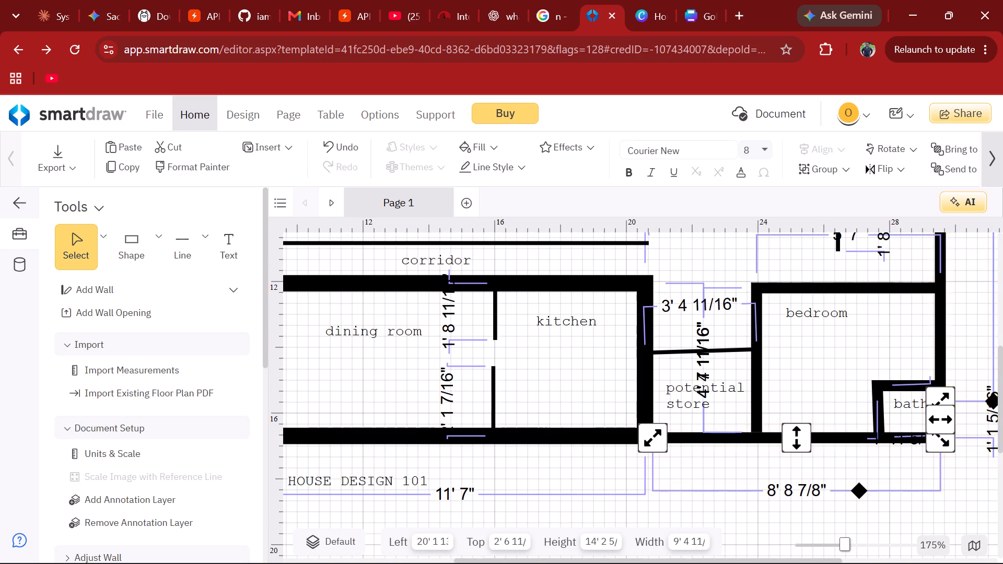
click(796, 446)
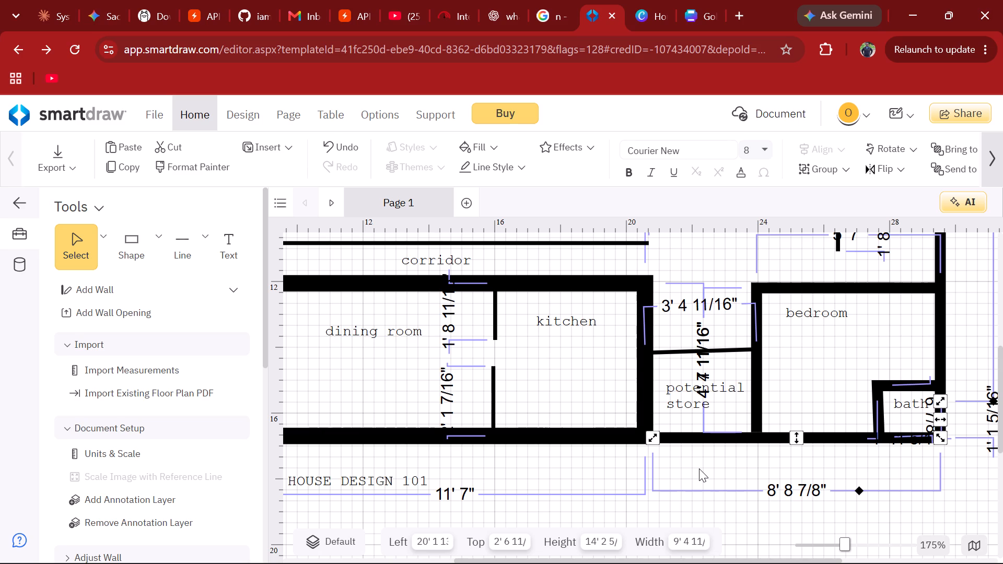
scroll(732, 461, down, 1)
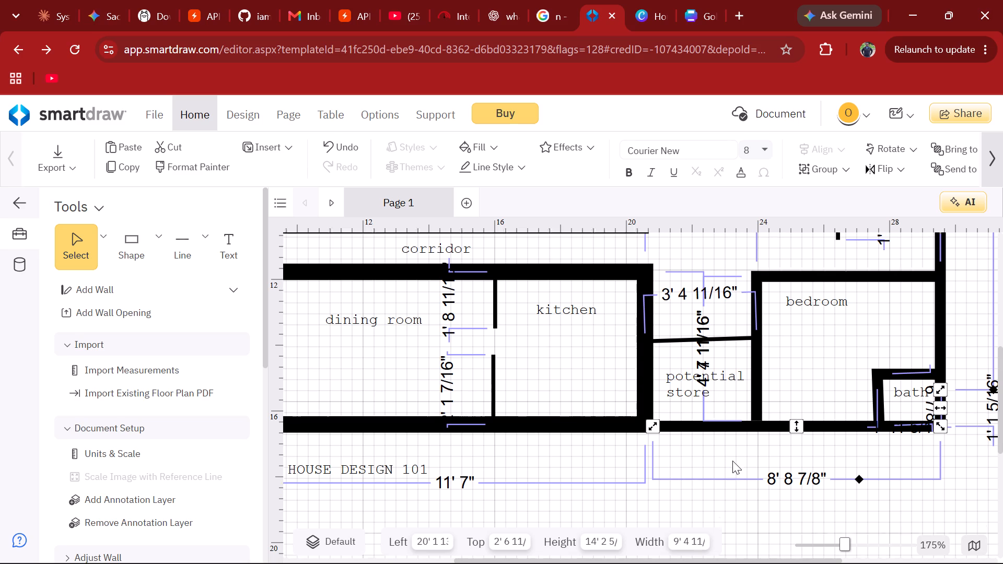
scroll(732, 461, down, 1)
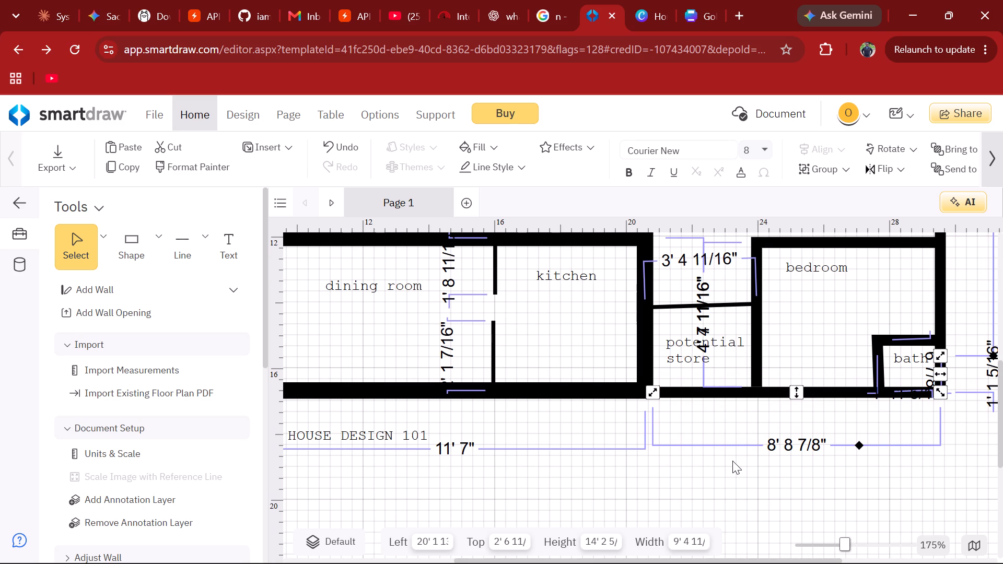
click(732, 459)
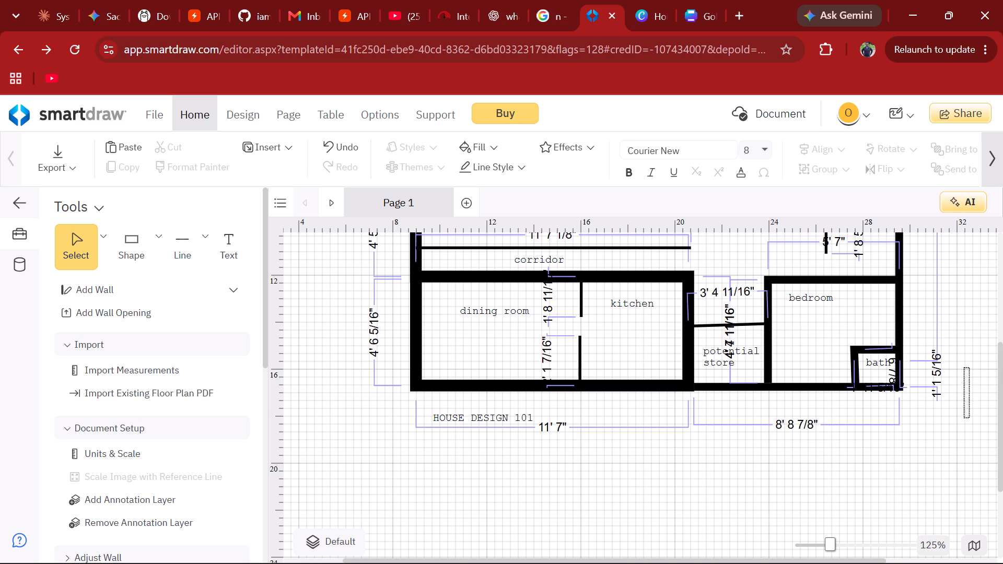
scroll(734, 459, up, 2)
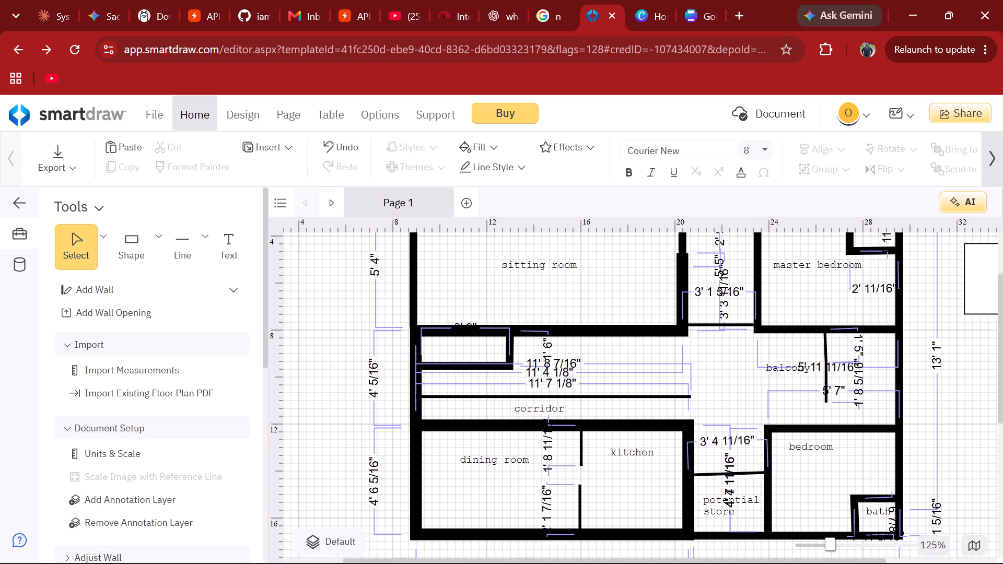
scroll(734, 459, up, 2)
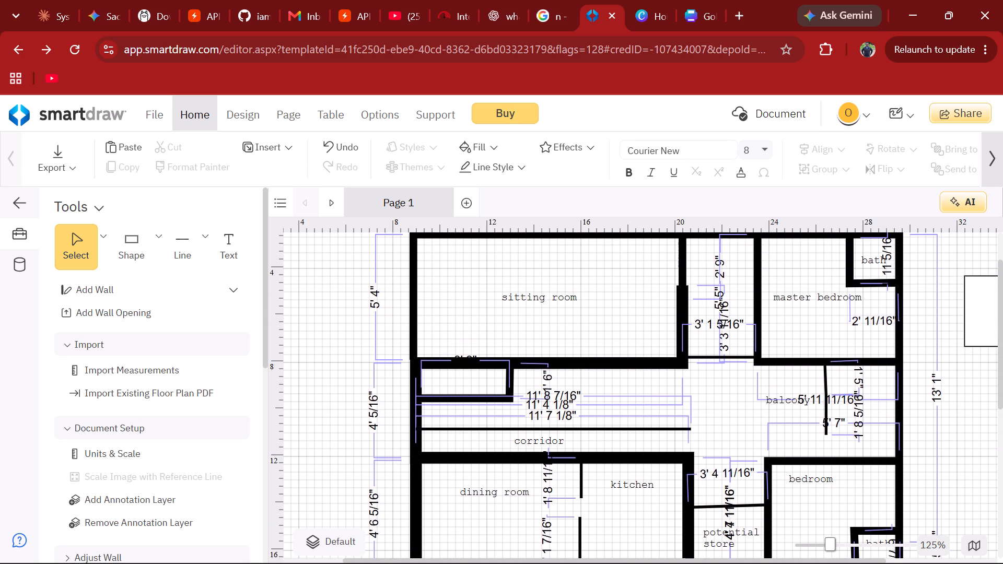
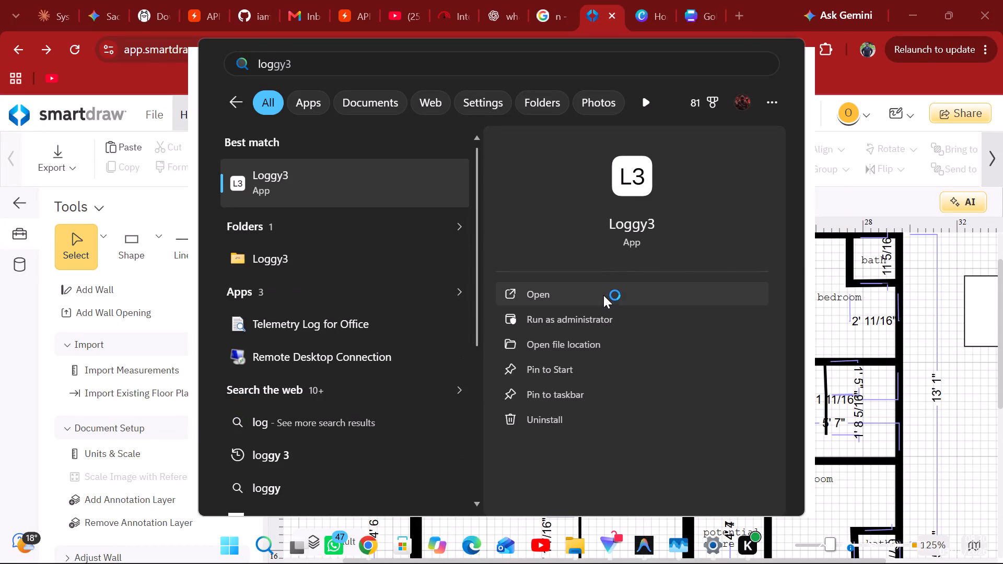
Launch the Loggy3 app from the system search results.
click(602, 296)
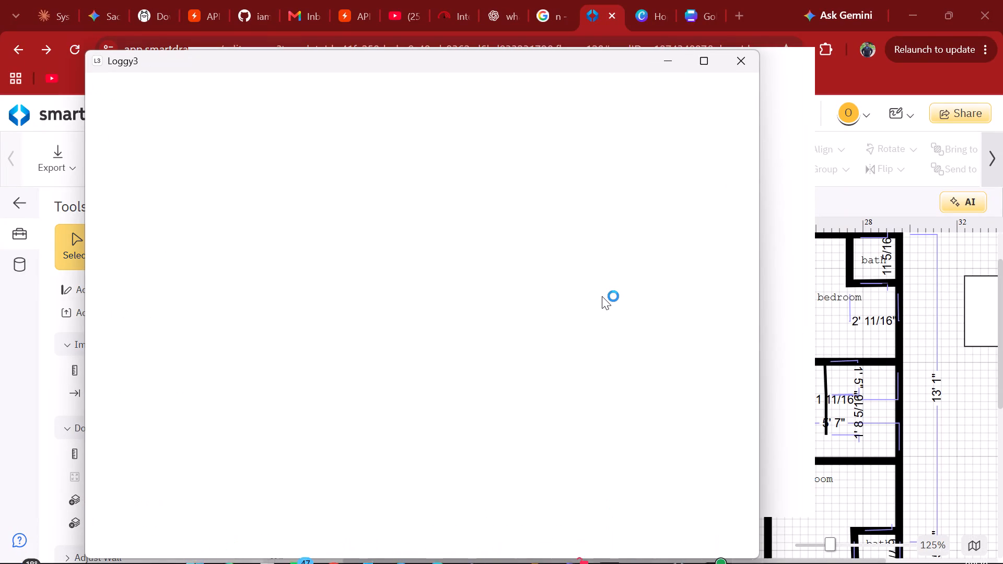